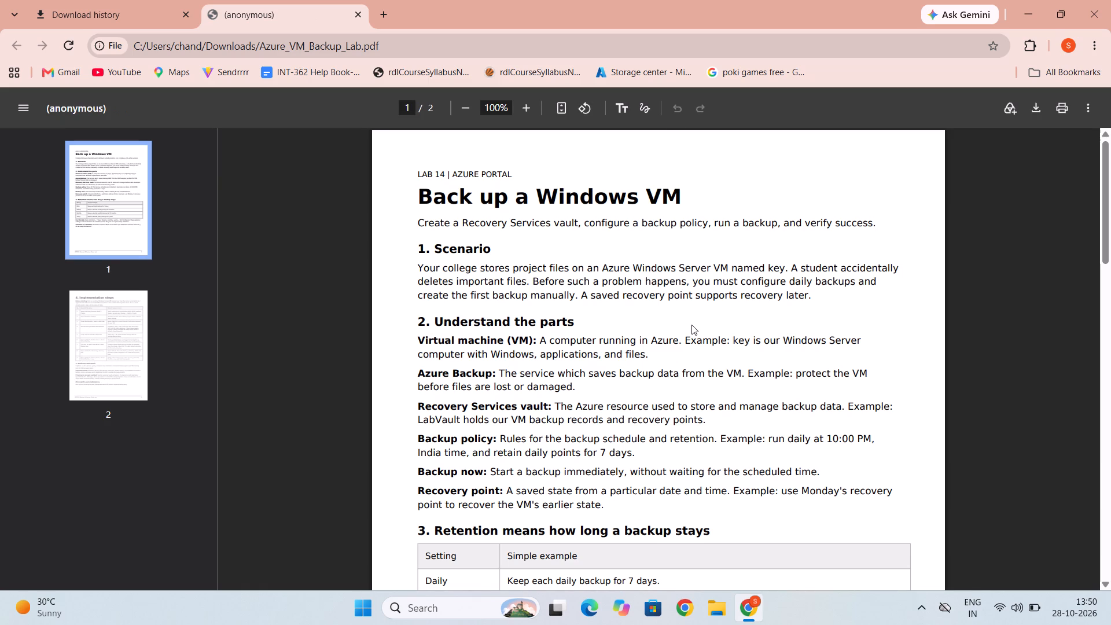
Read the first page of the Windows VM backup lab sheet, covering the scenario, backup terms and retention settings.
scroll(691, 325, "down", 3)
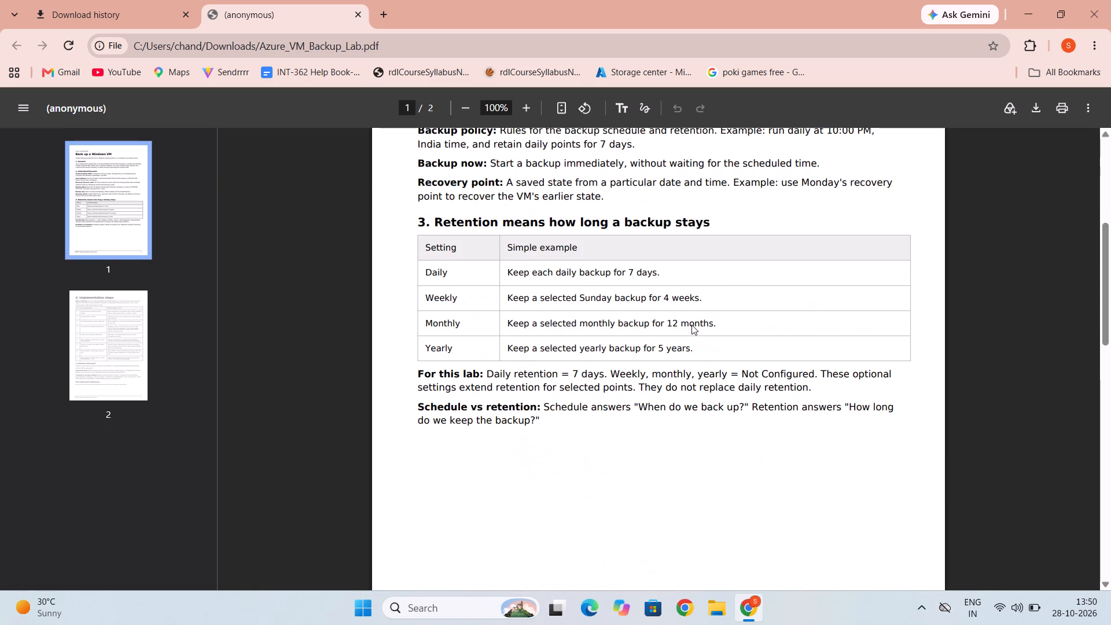
scroll(691, 325, "down", 3)
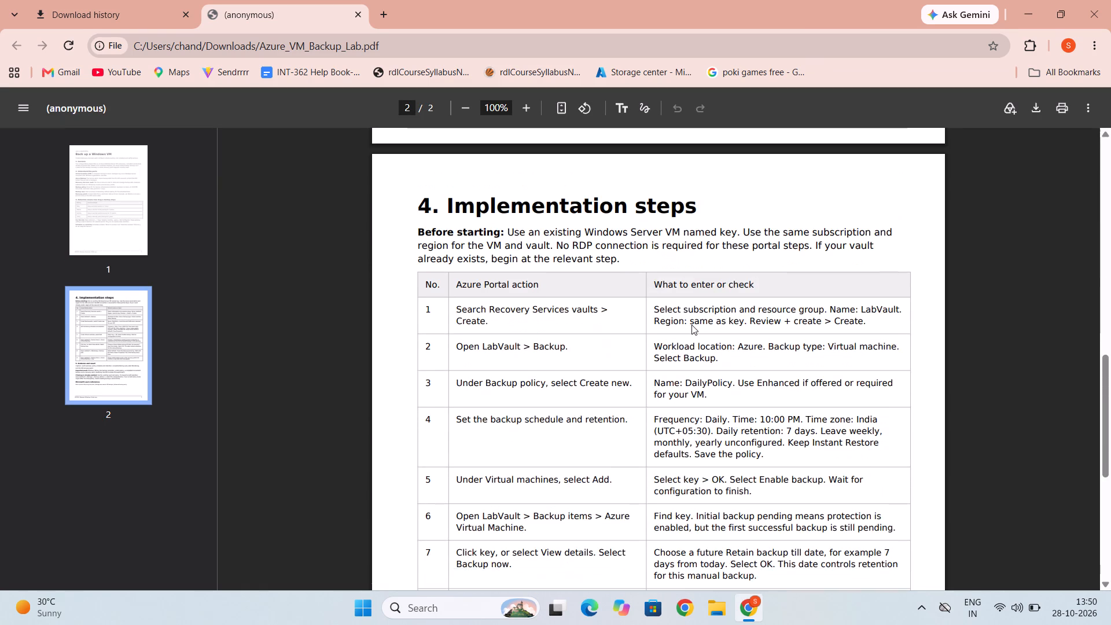
scroll(691, 325, "down", 1)
scroll(691, 325, "up", 11)
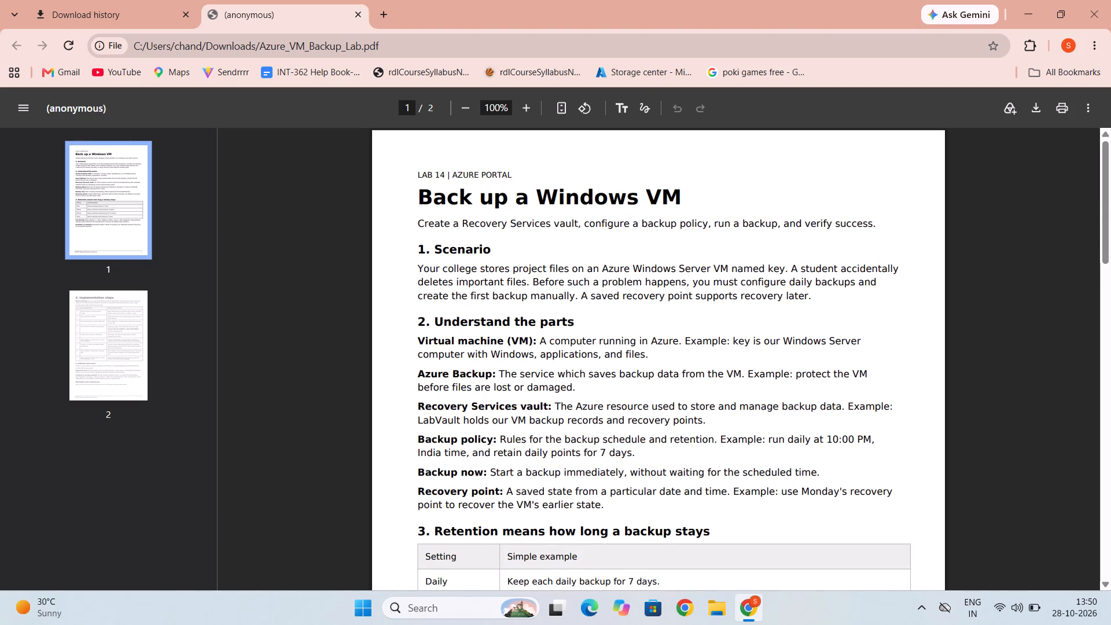
scroll(512, 343, "down", 2)
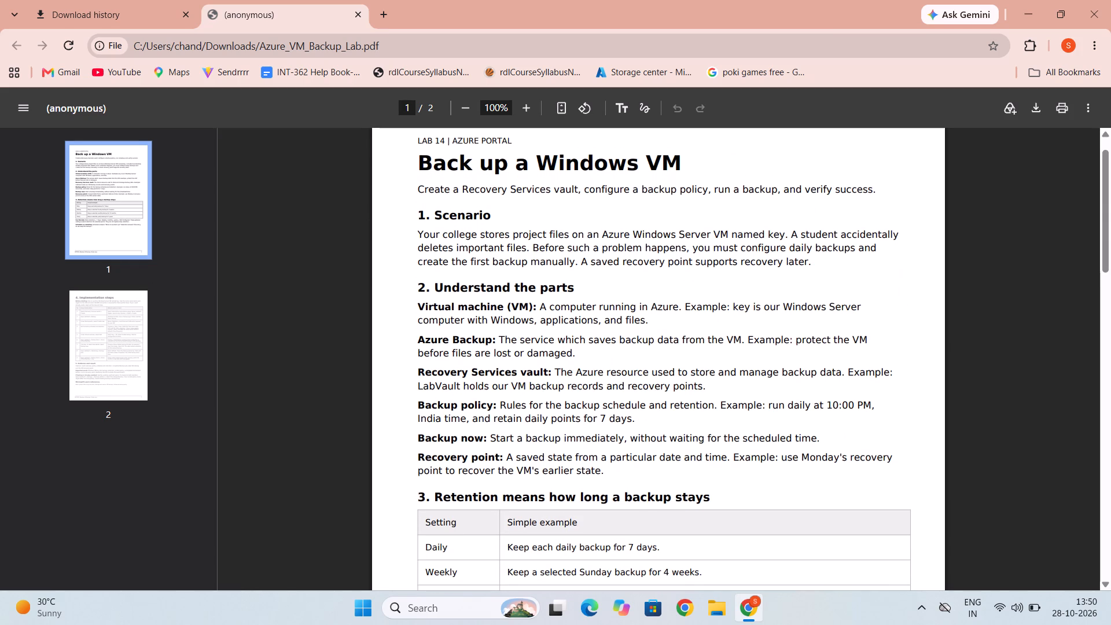
scroll(512, 343, "down", 1)
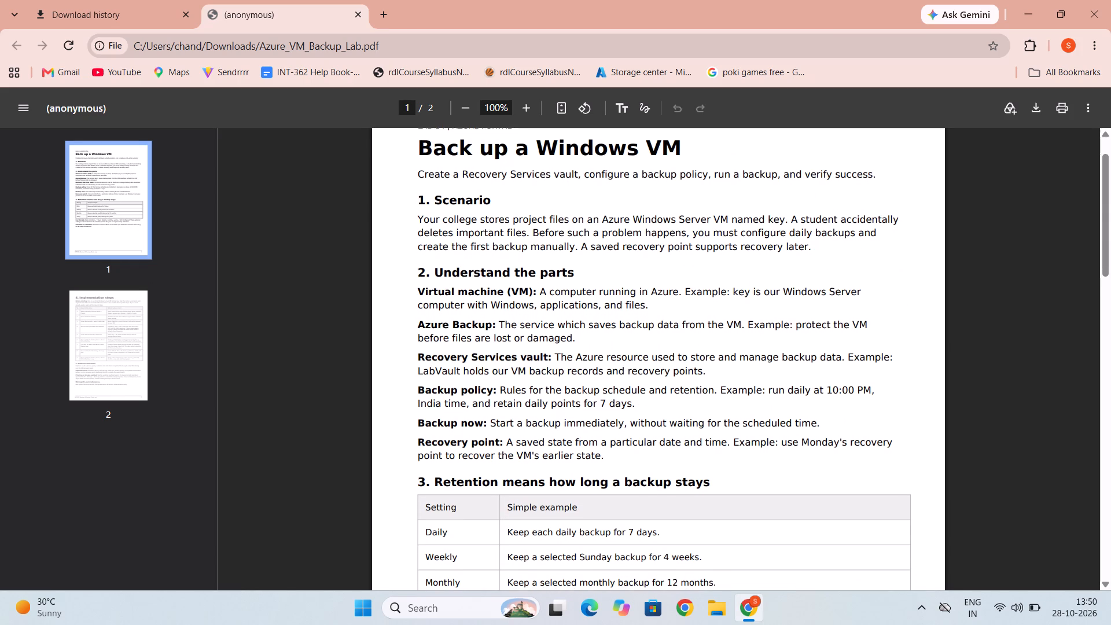
scroll(553, 454, "down", 1)
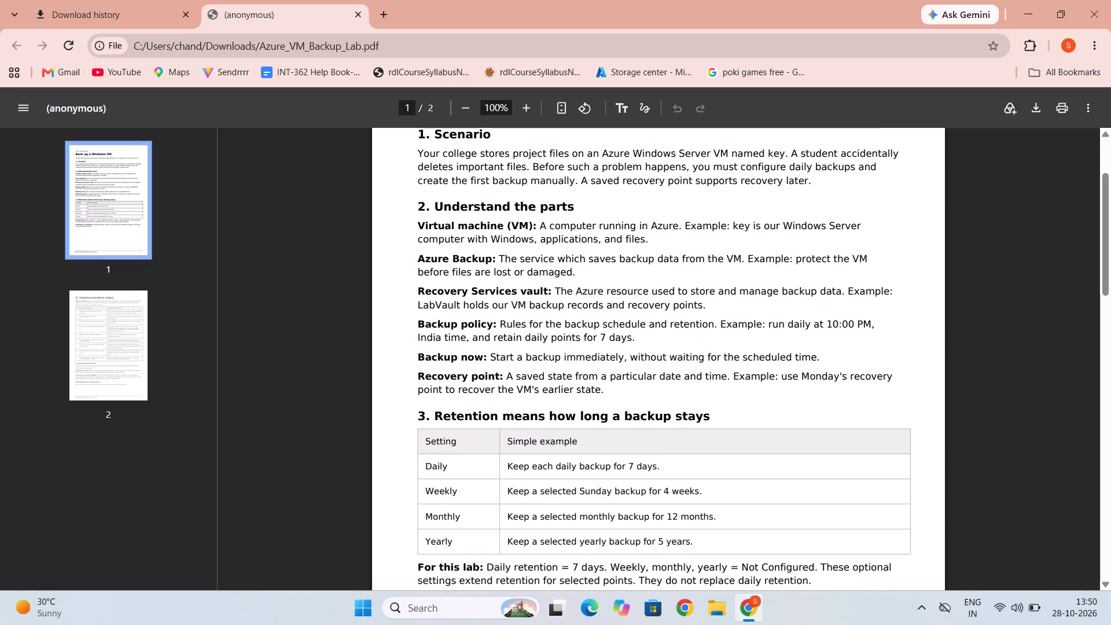
scroll(553, 454, "down", 2)
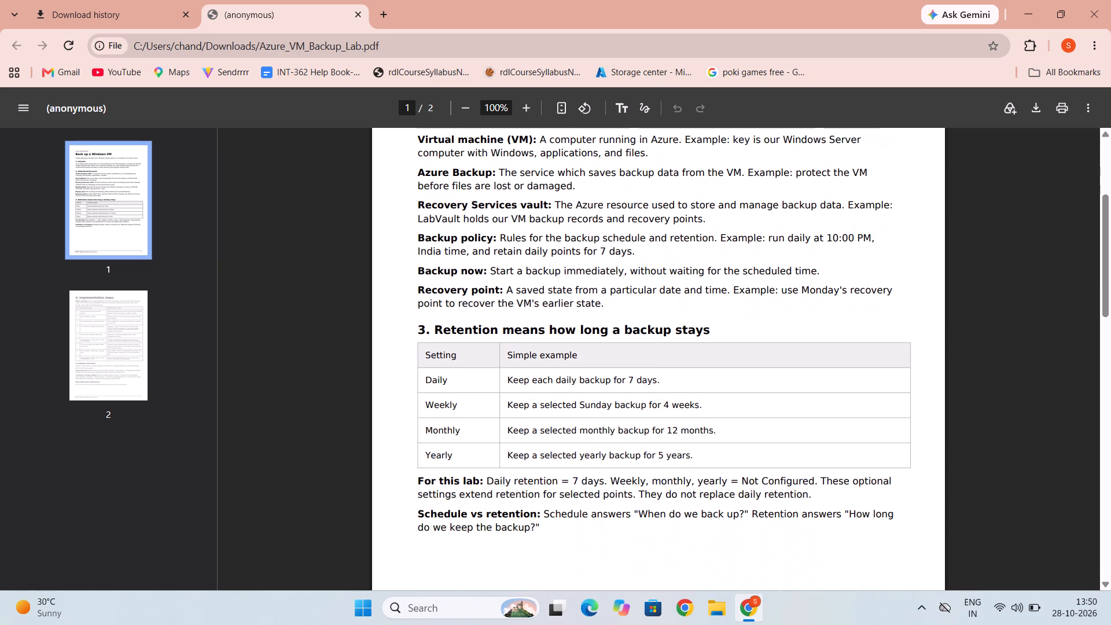
scroll(553, 454, "down", 1)
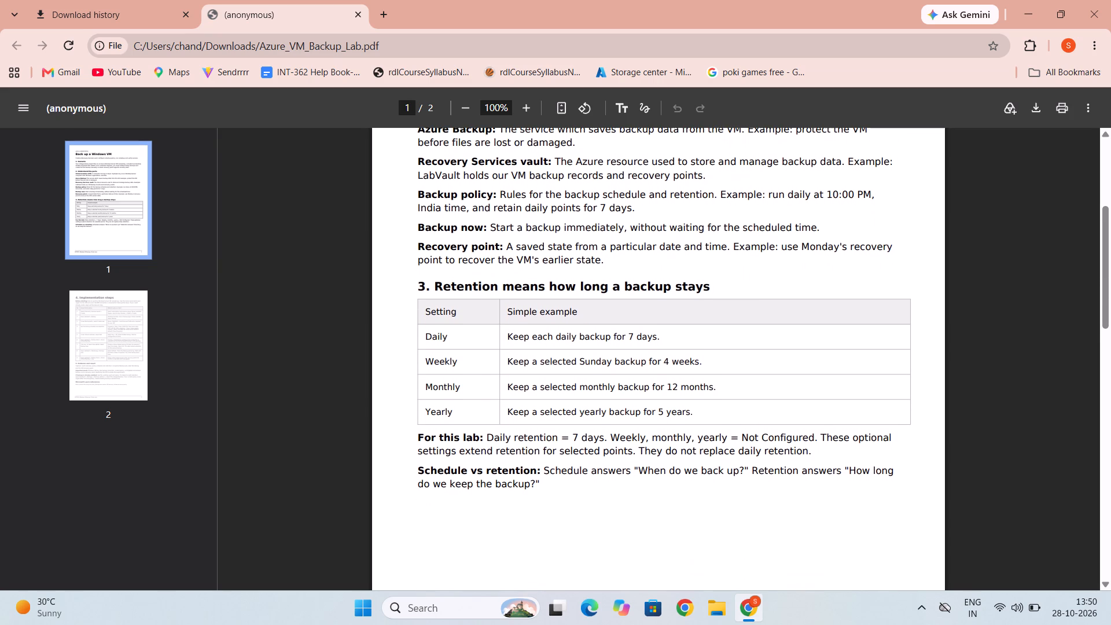
scroll(553, 454, "down", 4)
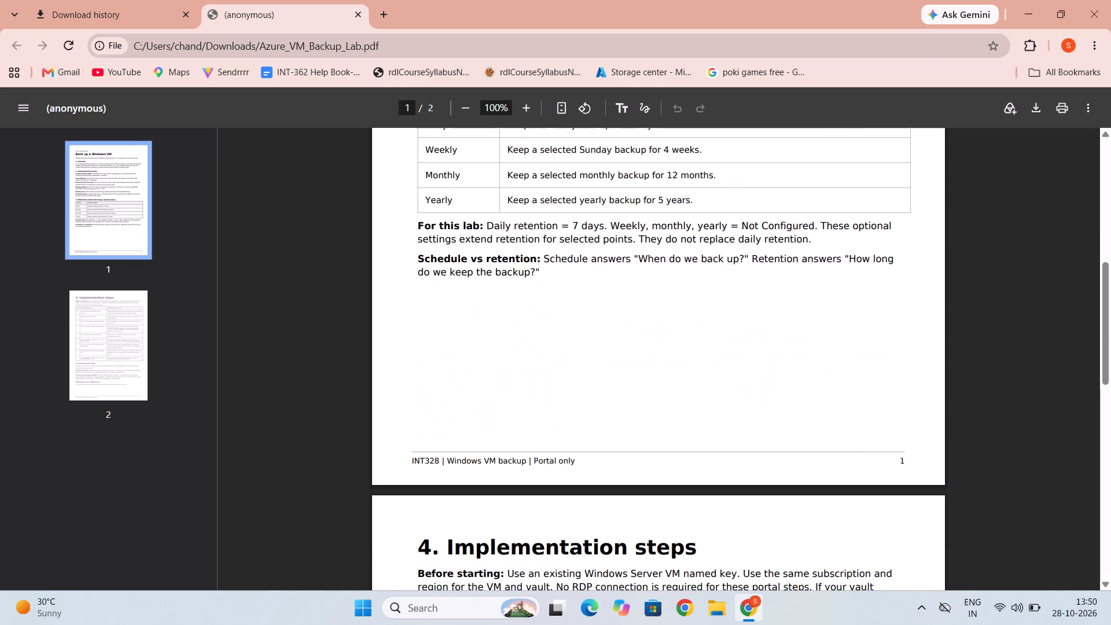
left_click_drag(385, 229, 595, 292)
Review the implementation steps table and the evidence and result section on the lab sheet's second page.
scroll(632, 406, "down", 4)
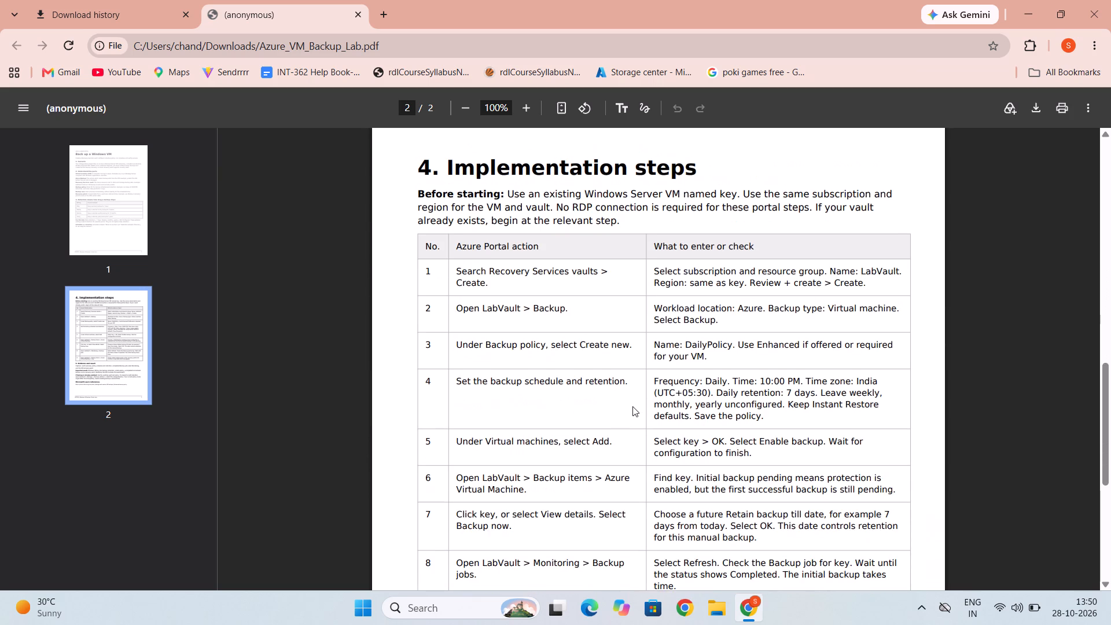
scroll(632, 406, "down", 1)
left_click_drag(463, 187, 498, 400)
left_click(326, 309)
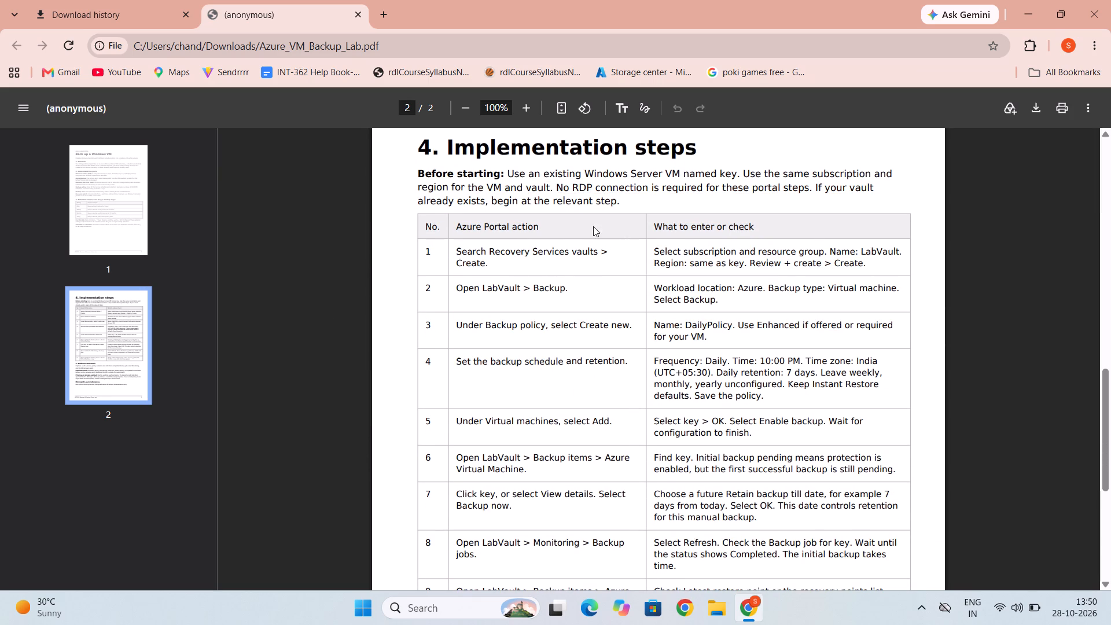
scroll(538, 392, "down", 1)
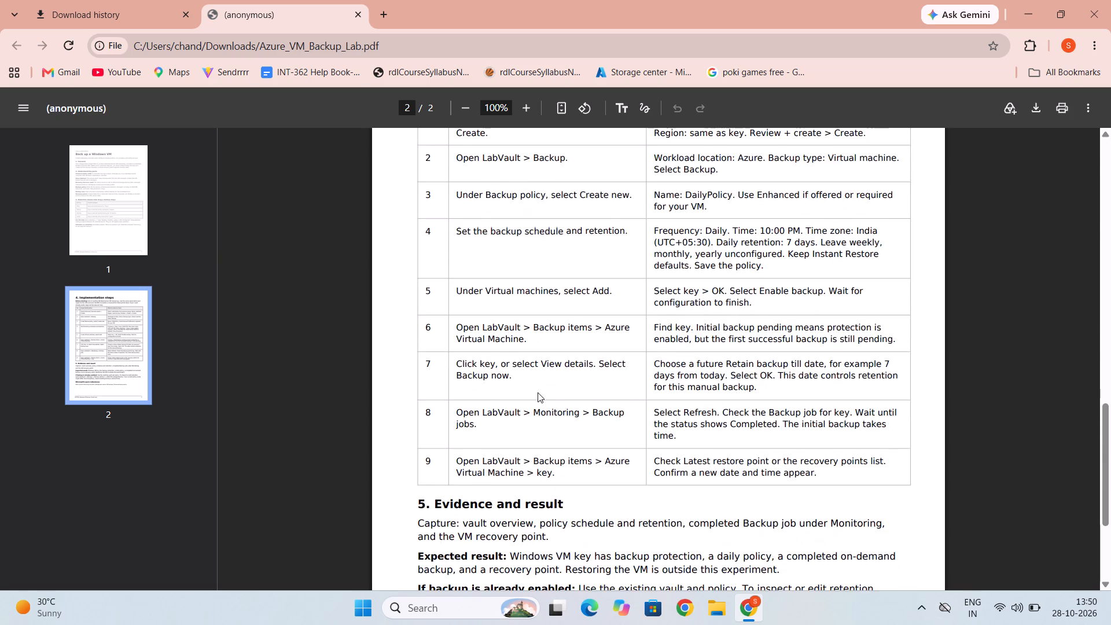
scroll(538, 392, "down", 5)
scroll(538, 392, "up", 1)
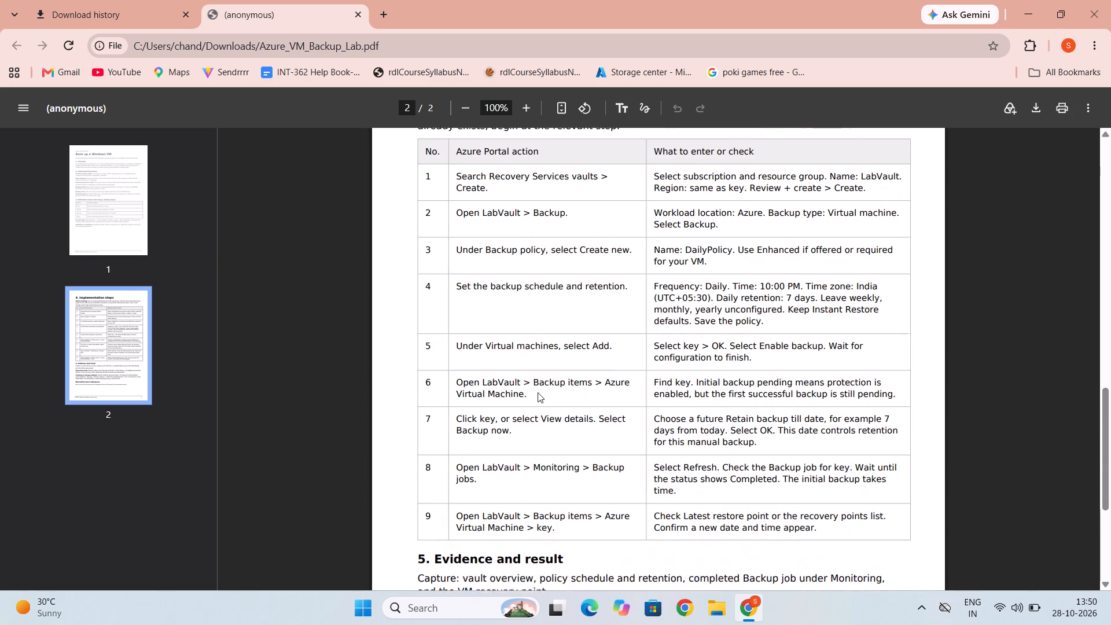
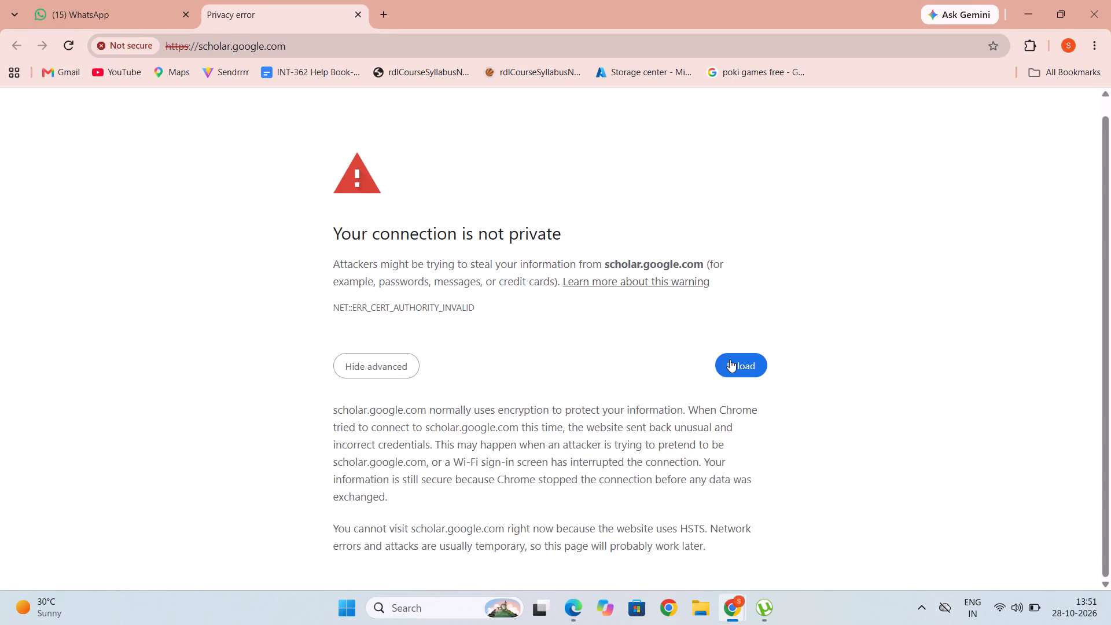
Reload Google Scholar and search for the copied paper title ending in "Learning-Based Personalized and Sustainable Tourism Planning Platform".
left_click(730, 359)
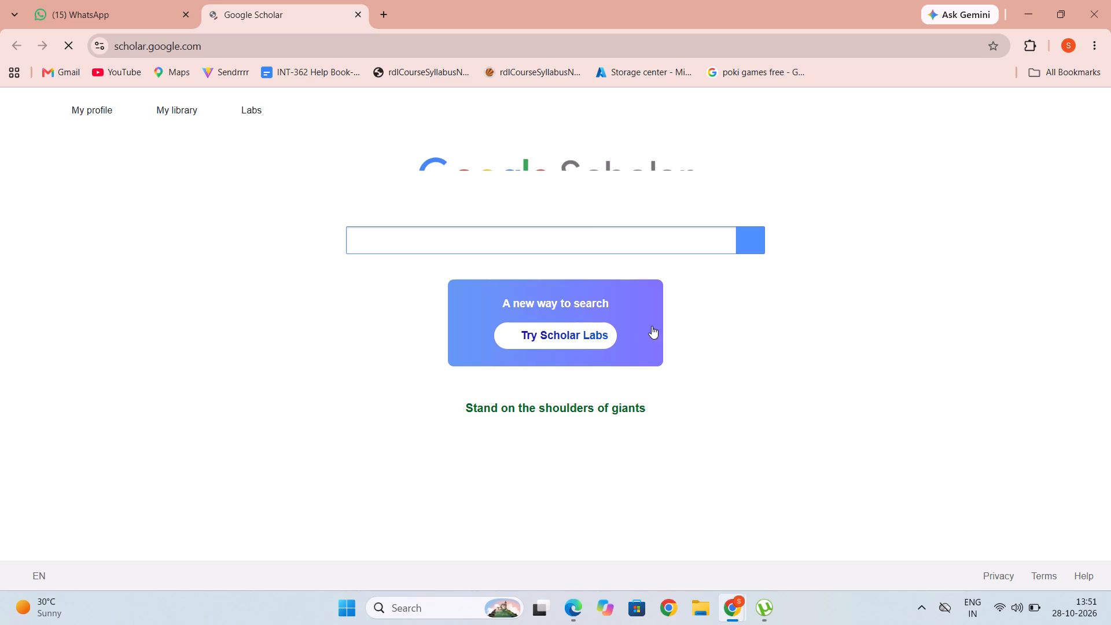
left_click(602, 247)
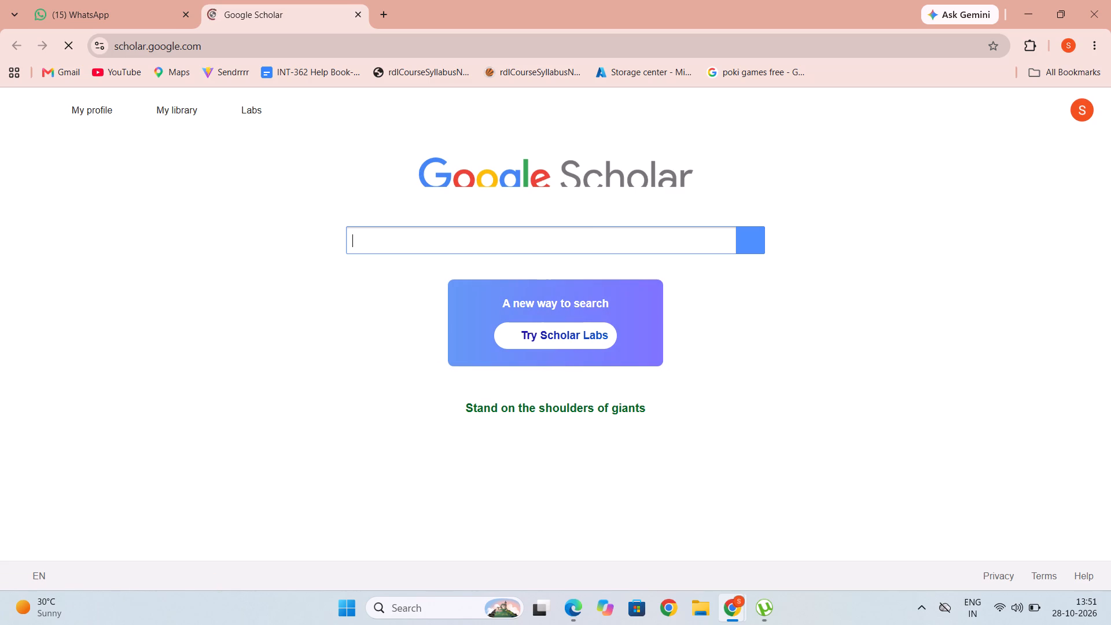
key("ctrl+v")
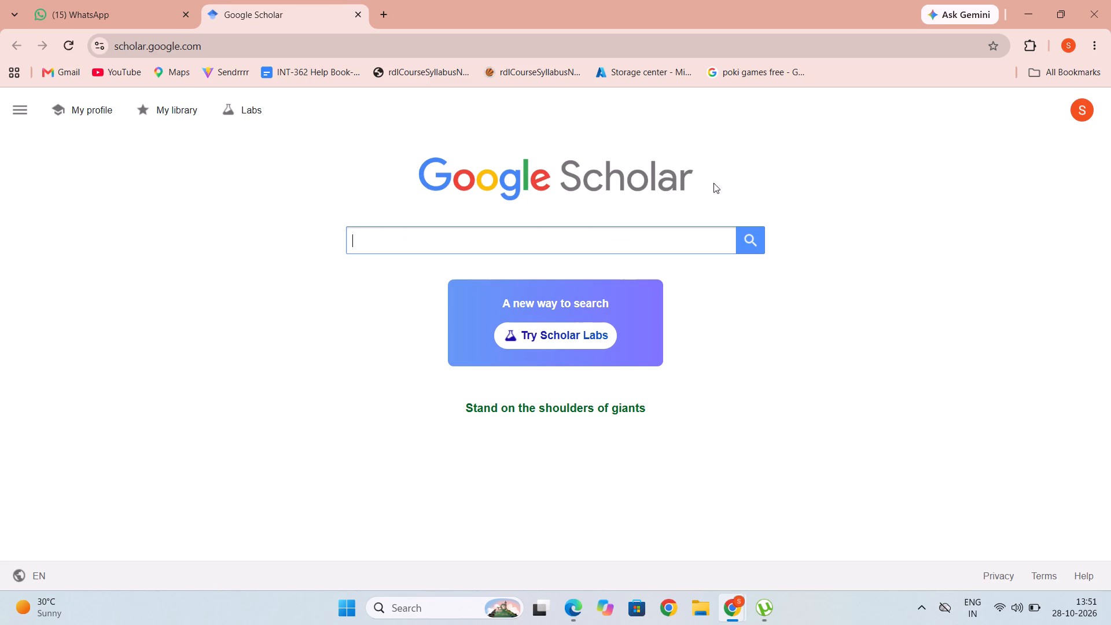
left_click(591, 240)
key("ctrl+v")
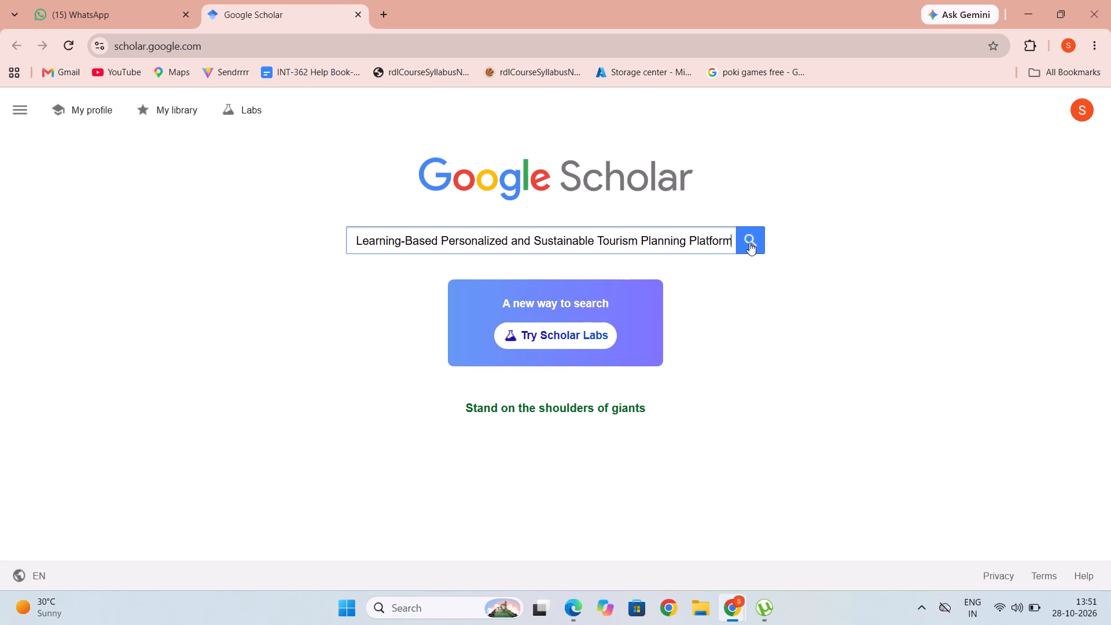
left_click(754, 242)
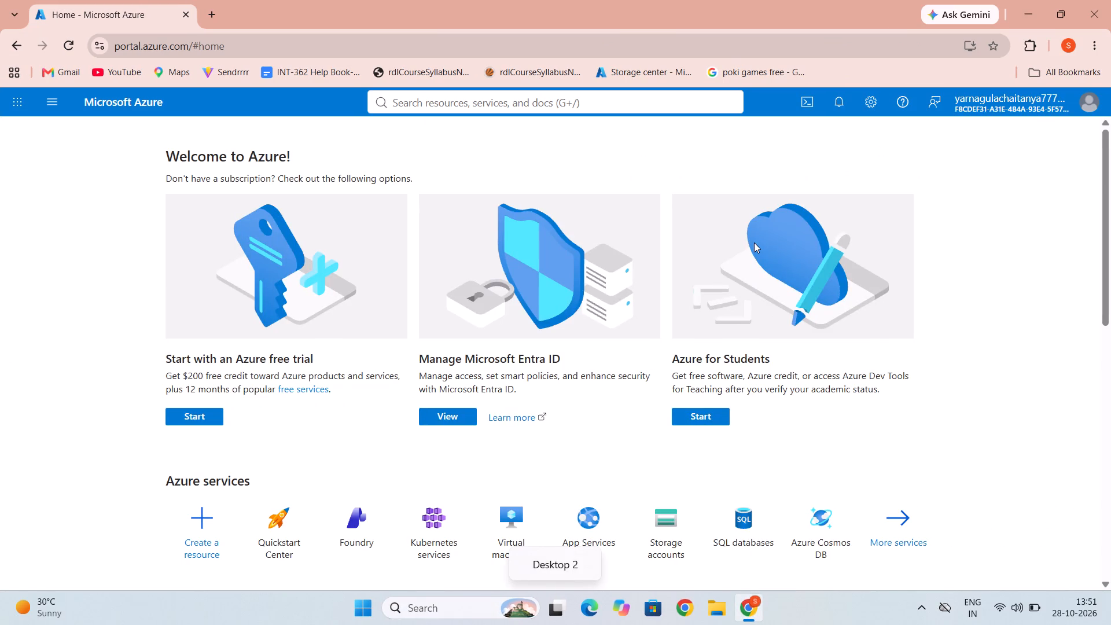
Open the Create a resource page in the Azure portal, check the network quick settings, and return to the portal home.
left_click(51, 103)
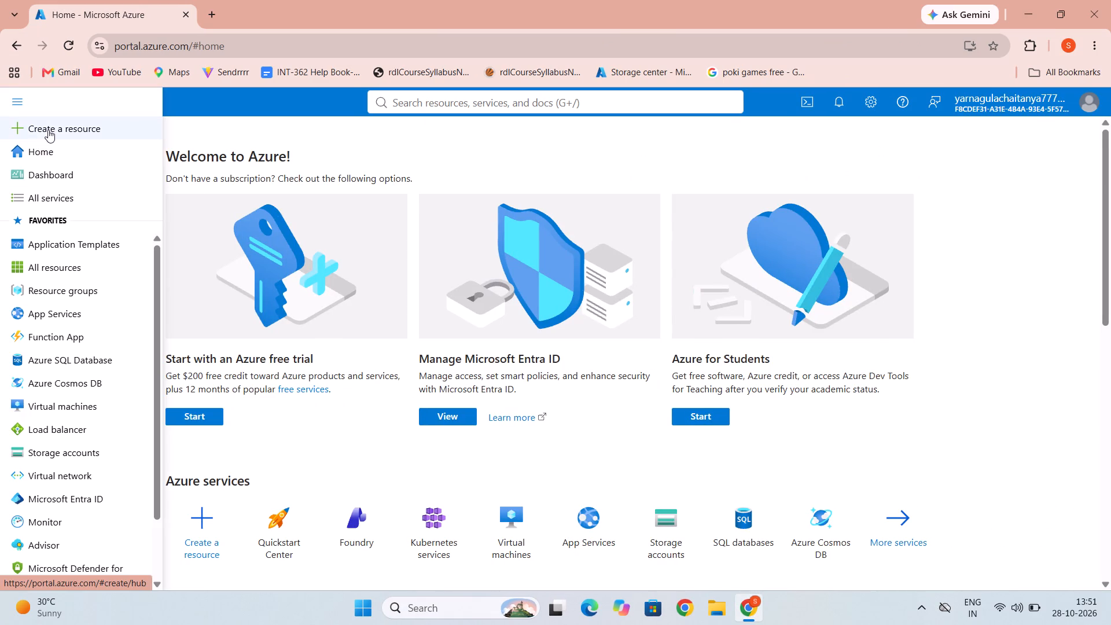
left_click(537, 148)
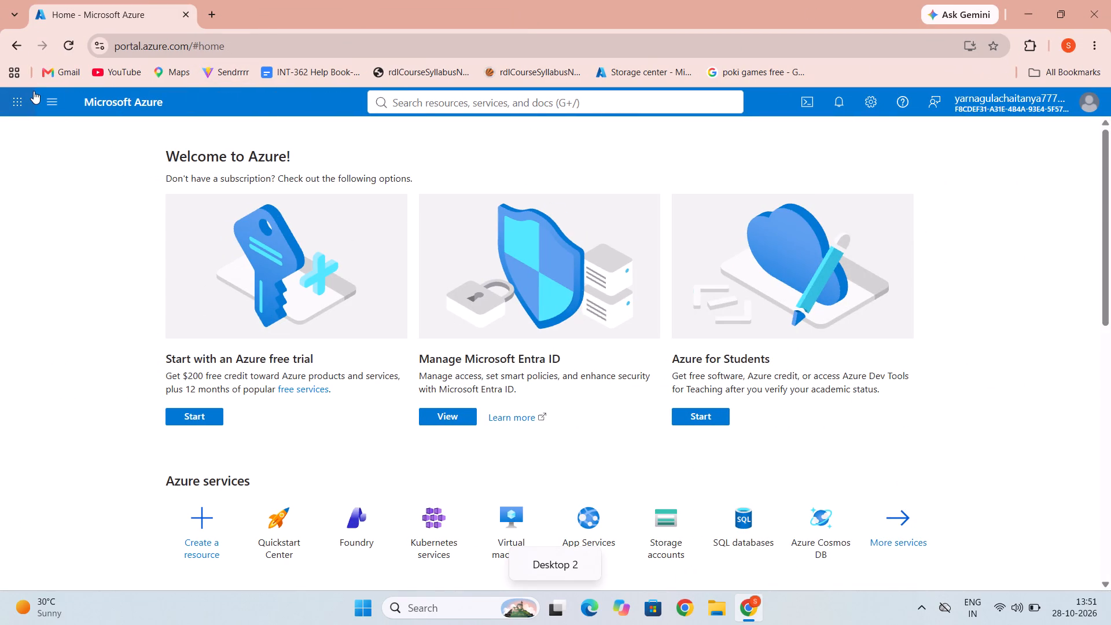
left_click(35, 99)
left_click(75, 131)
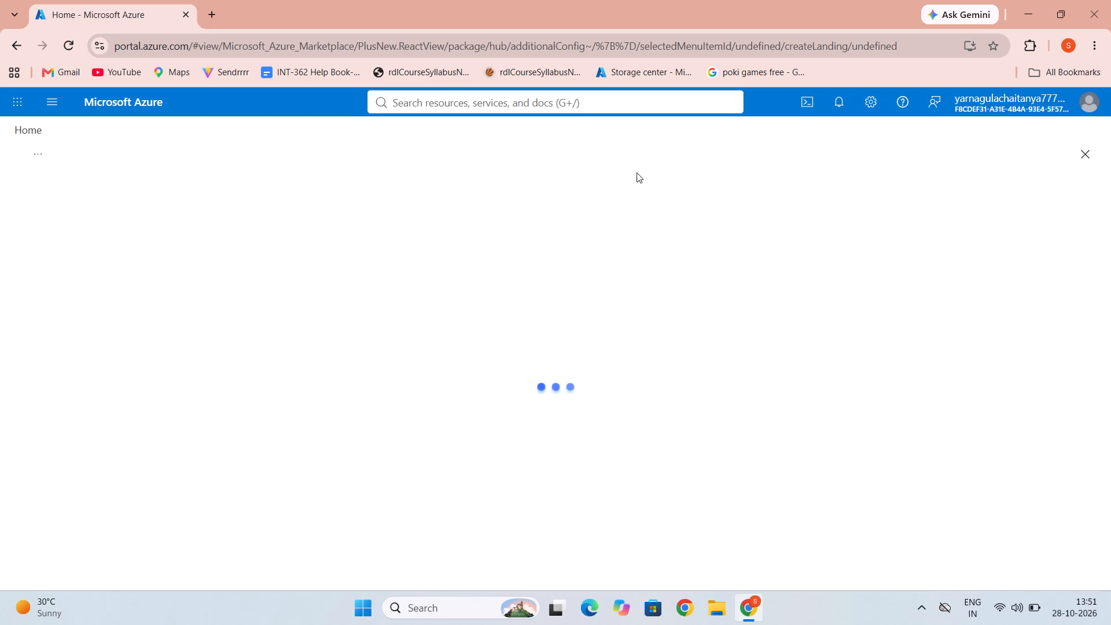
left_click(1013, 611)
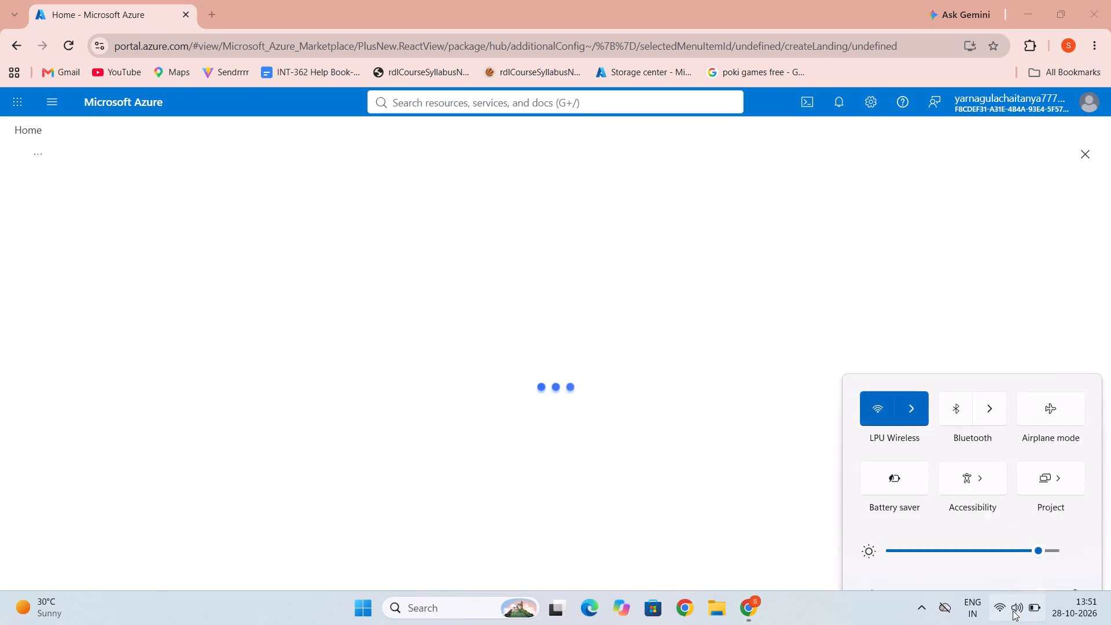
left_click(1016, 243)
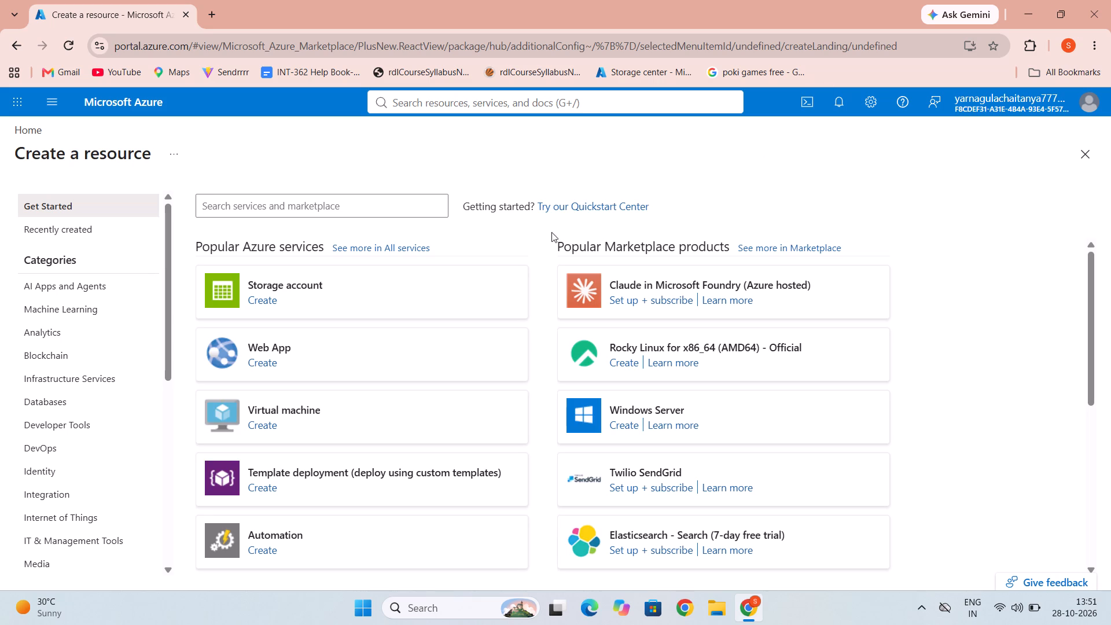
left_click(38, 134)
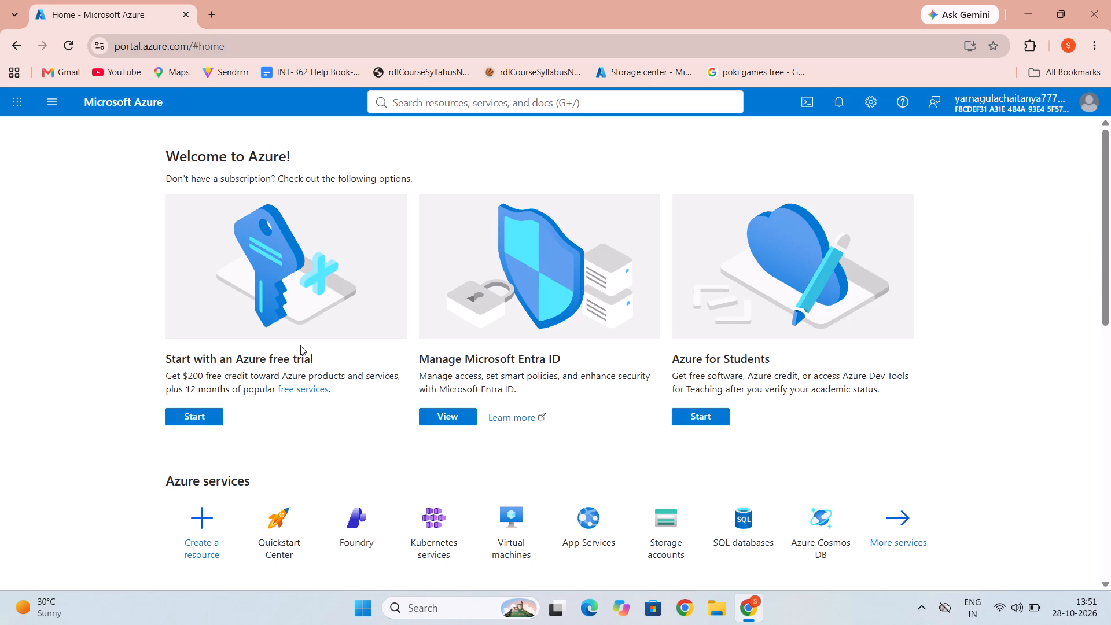
Look through the portal home page and the service categories on the Create a resource page, ending back at home.
scroll(571, 491, "down", 5)
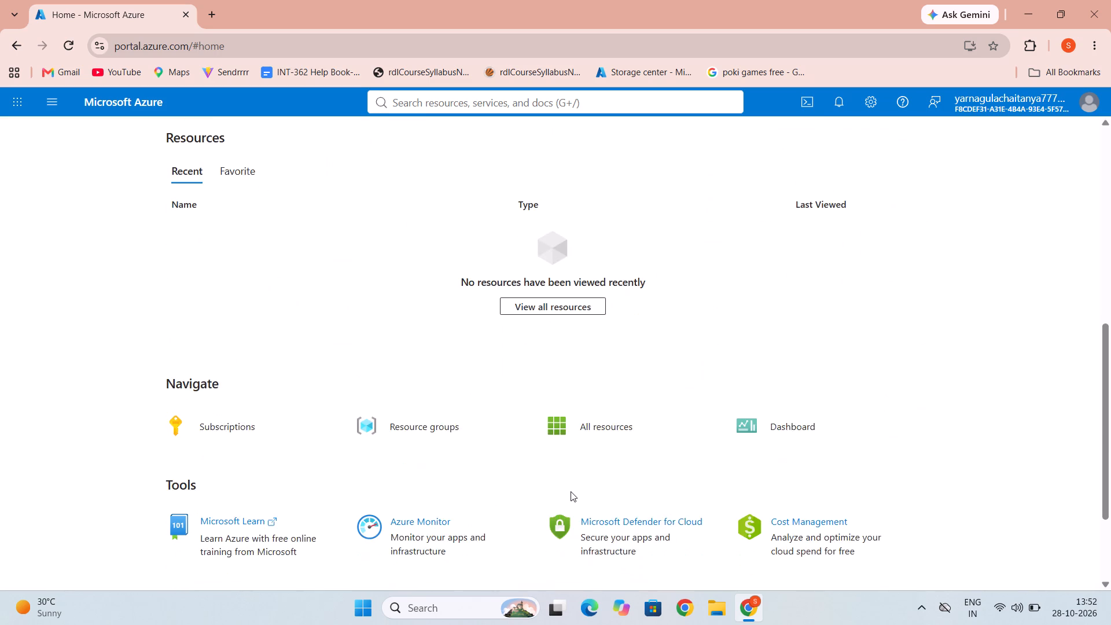
scroll(571, 491, "up", 1)
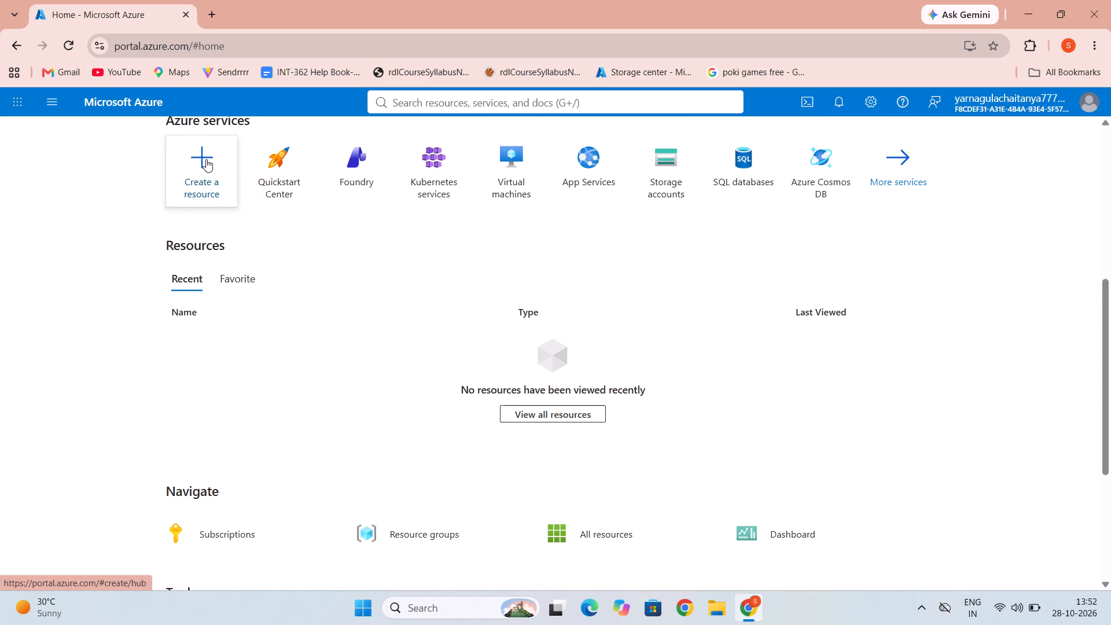
left_click(206, 159)
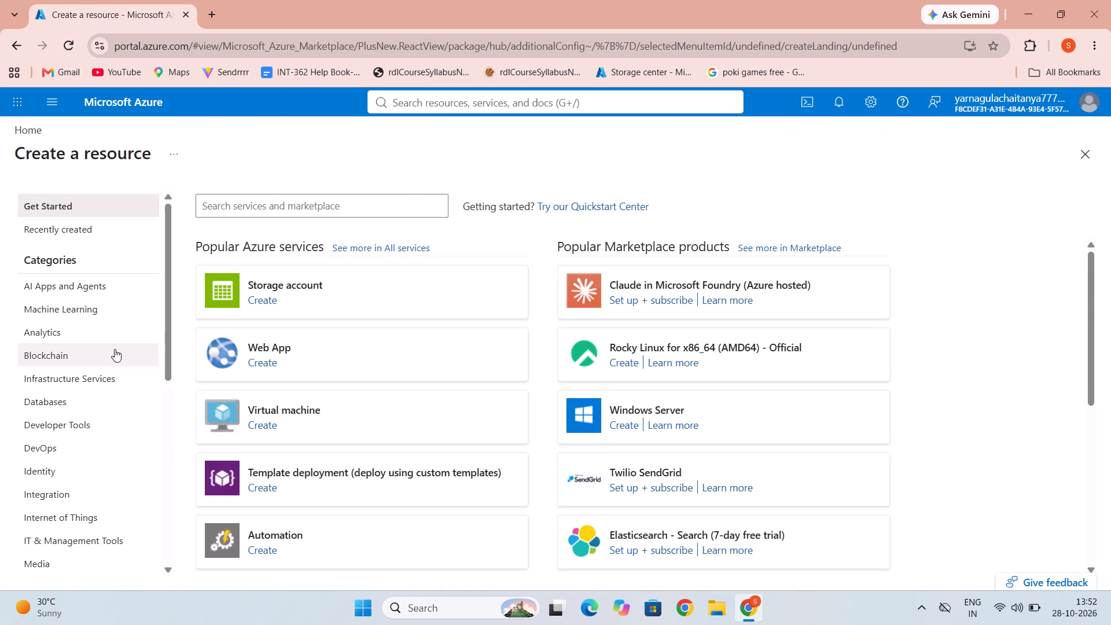
scroll(79, 478, "down", 5)
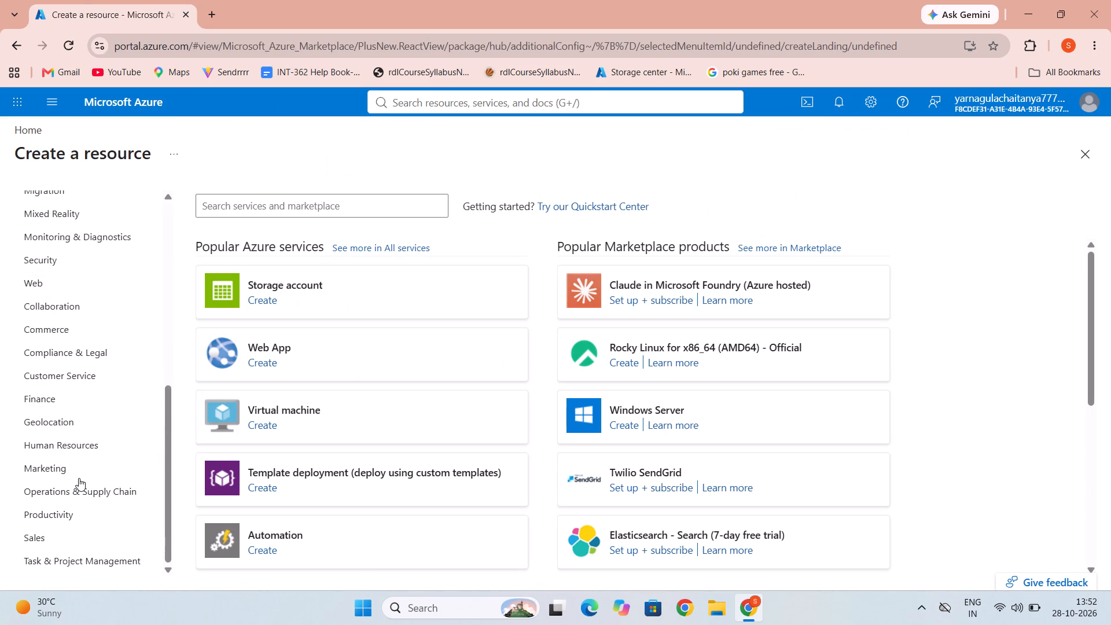
scroll(79, 478, "down", 2)
scroll(79, 478, "up", 6)
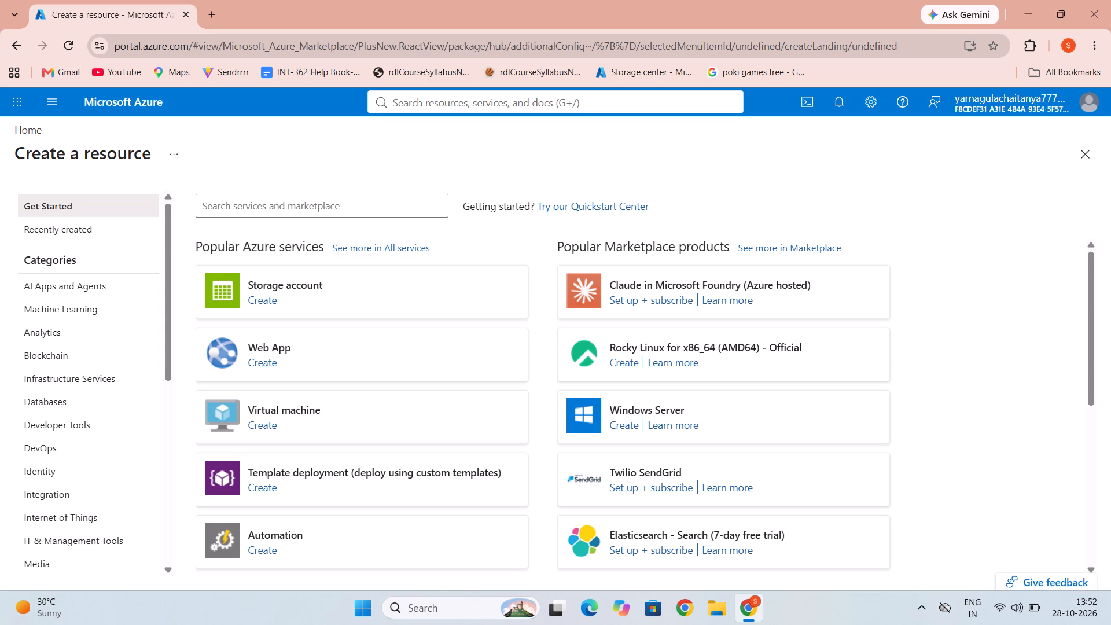
left_click(24, 131)
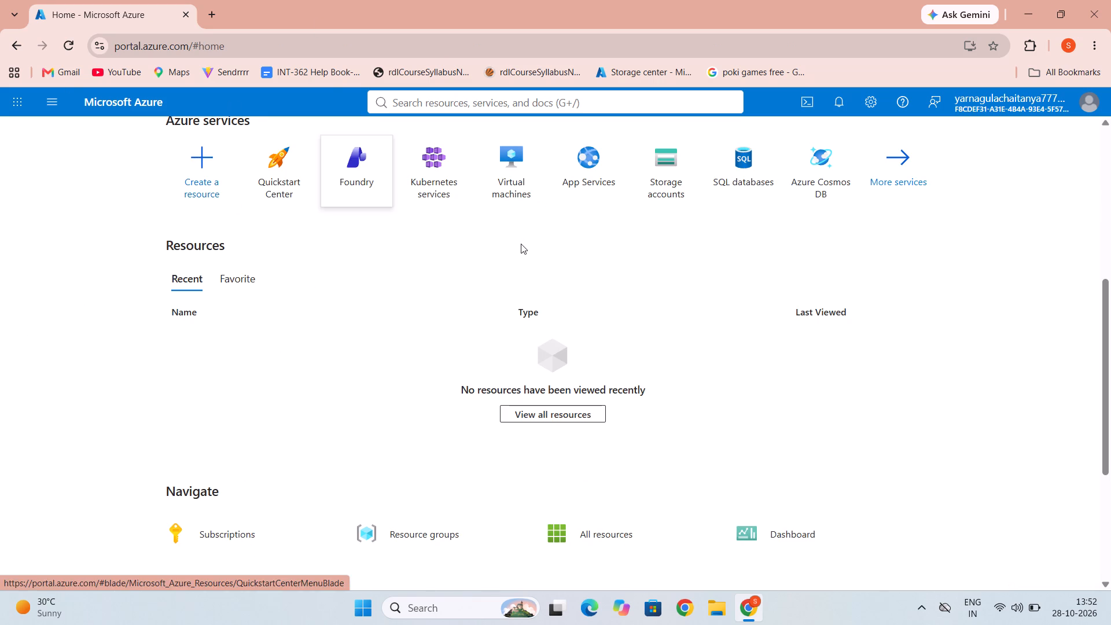
scroll(521, 244, "up", 2)
scroll(515, 195, "up", 10)
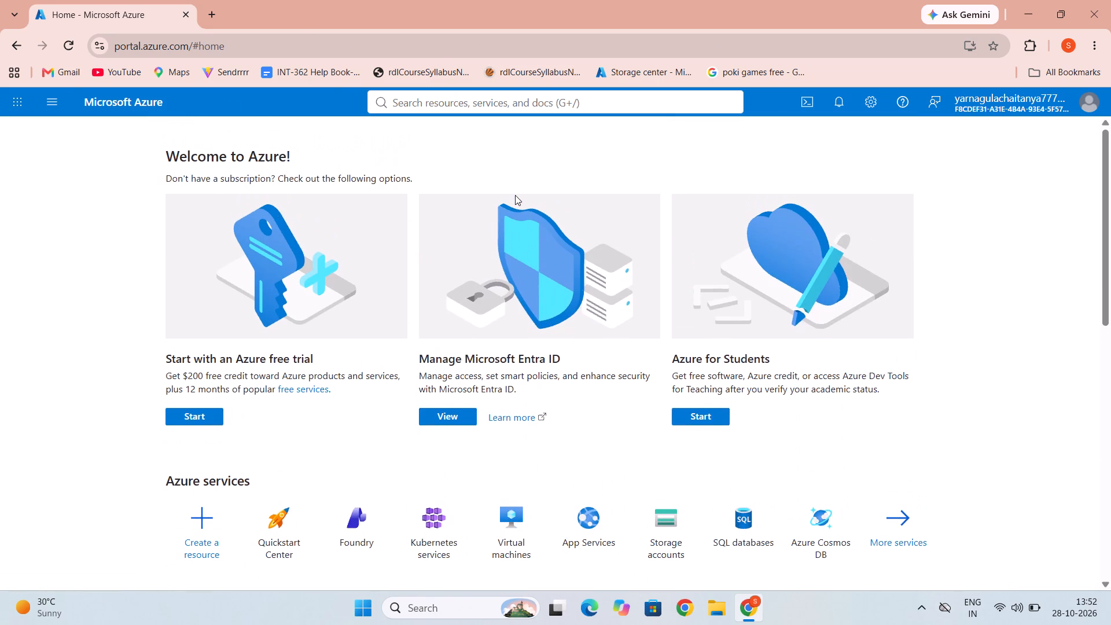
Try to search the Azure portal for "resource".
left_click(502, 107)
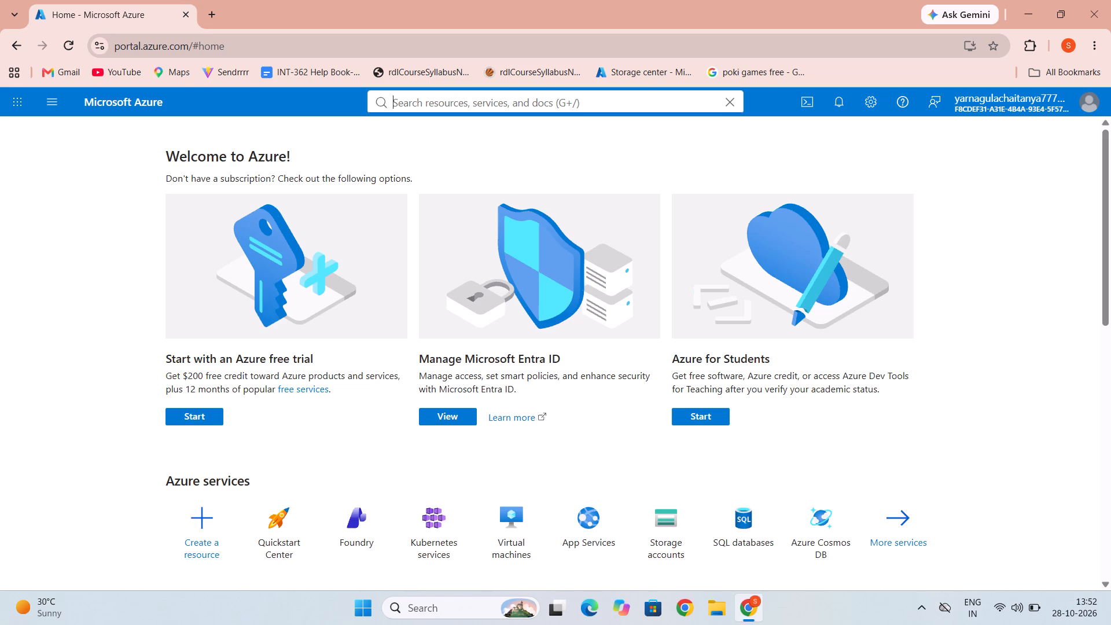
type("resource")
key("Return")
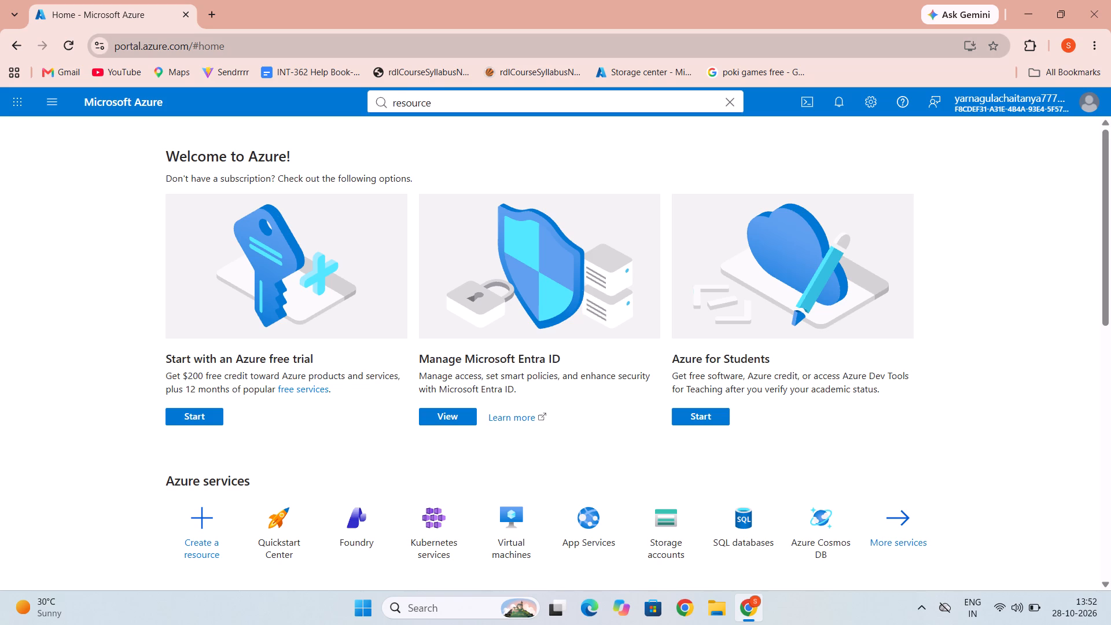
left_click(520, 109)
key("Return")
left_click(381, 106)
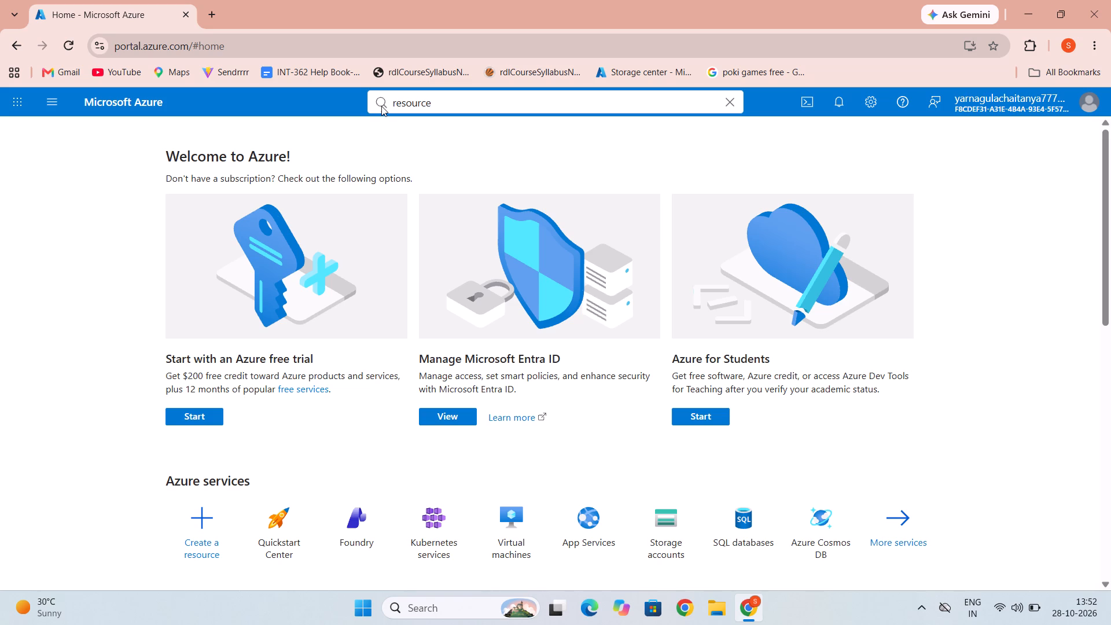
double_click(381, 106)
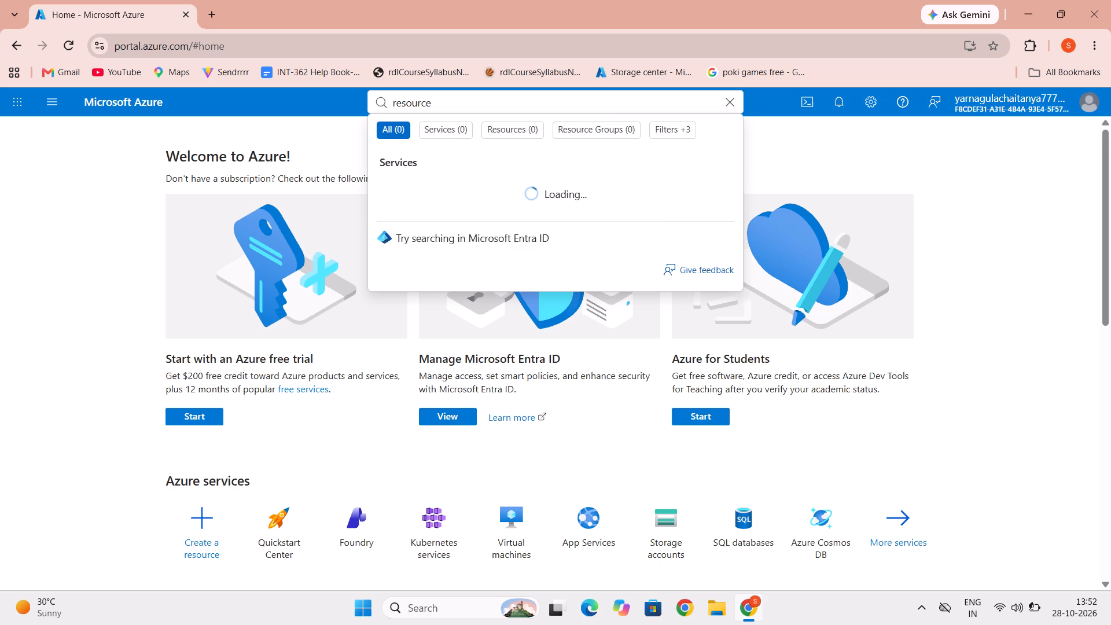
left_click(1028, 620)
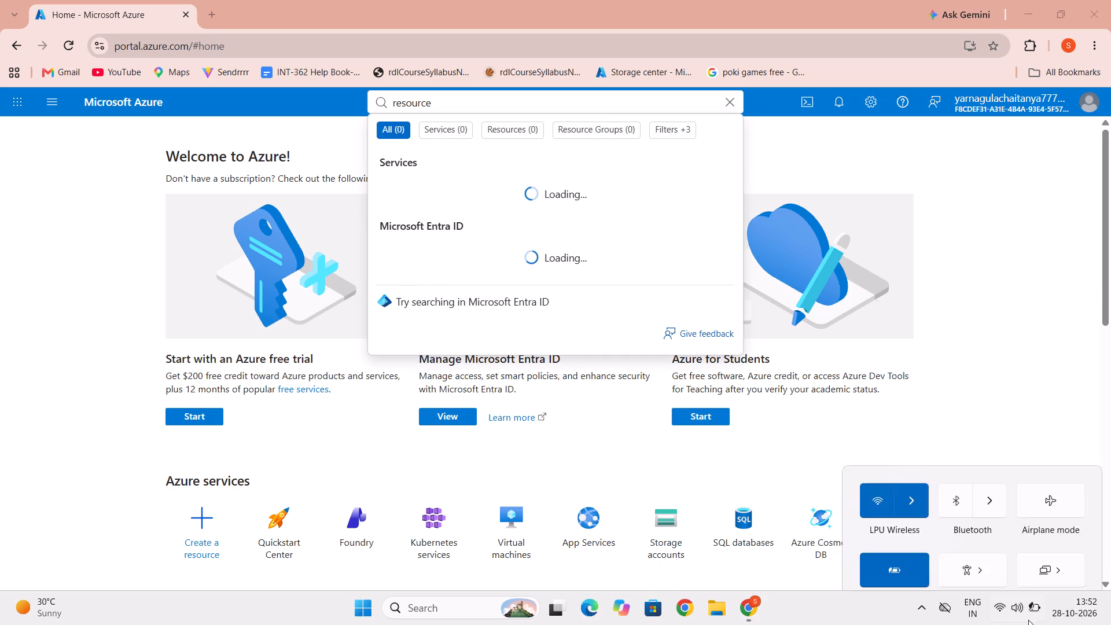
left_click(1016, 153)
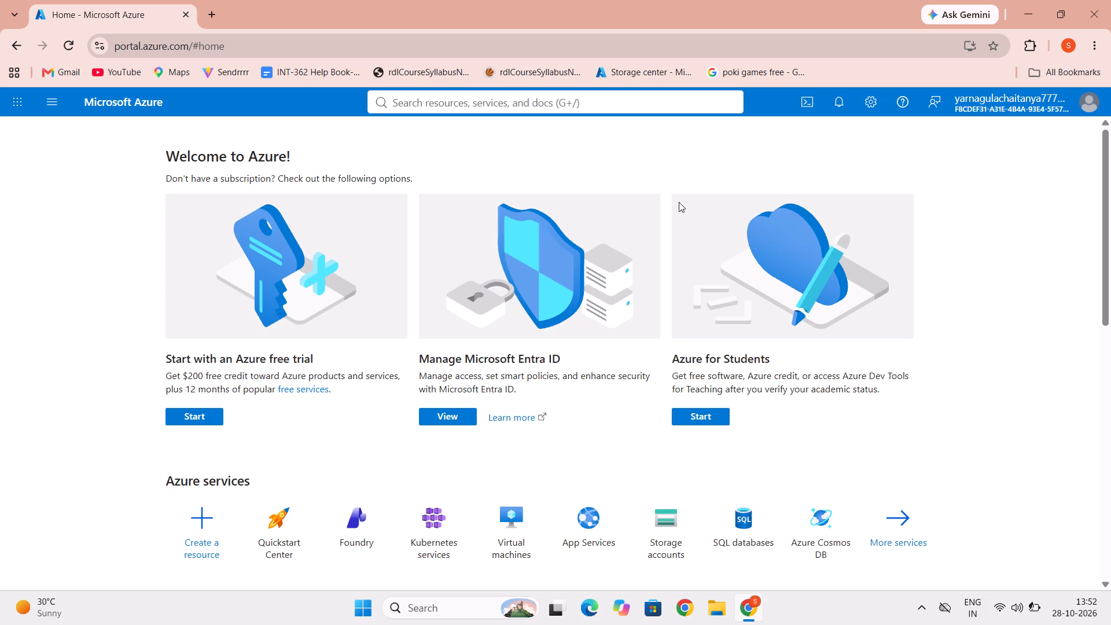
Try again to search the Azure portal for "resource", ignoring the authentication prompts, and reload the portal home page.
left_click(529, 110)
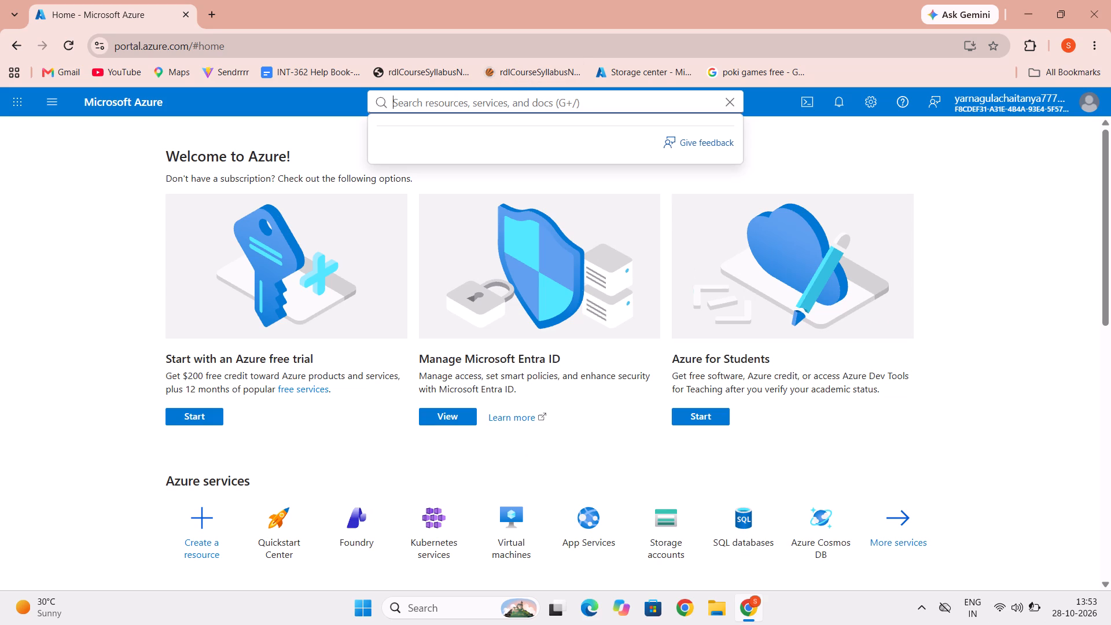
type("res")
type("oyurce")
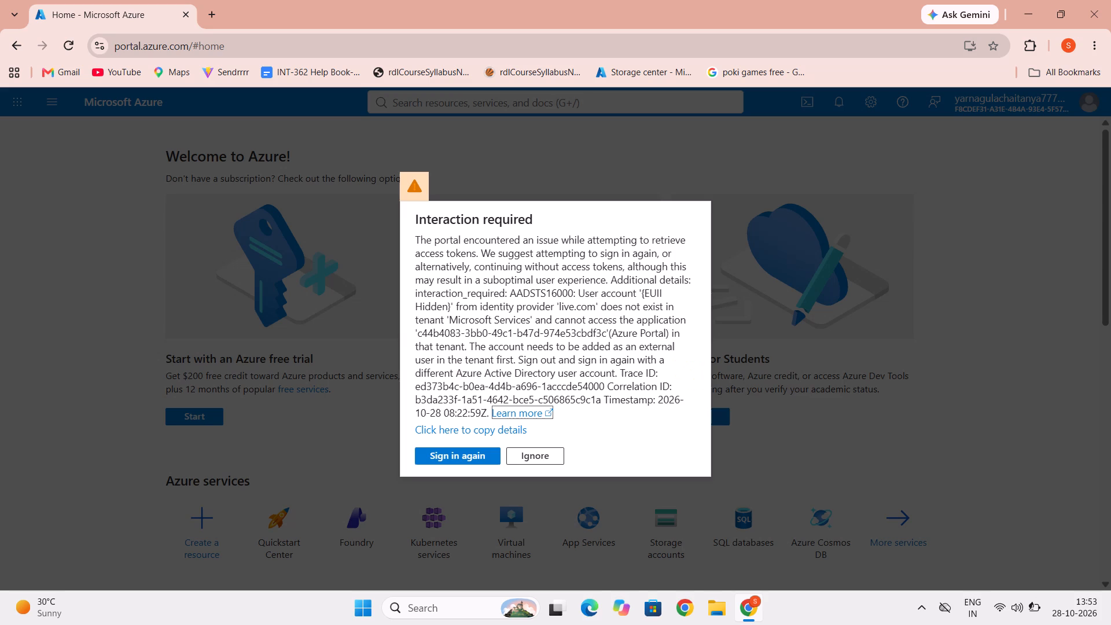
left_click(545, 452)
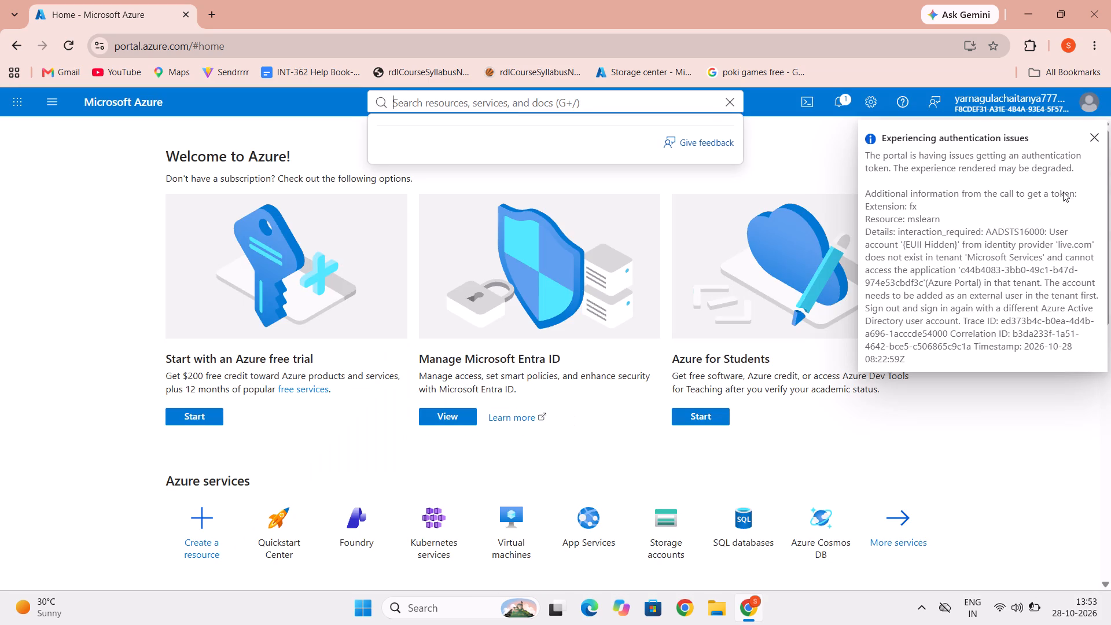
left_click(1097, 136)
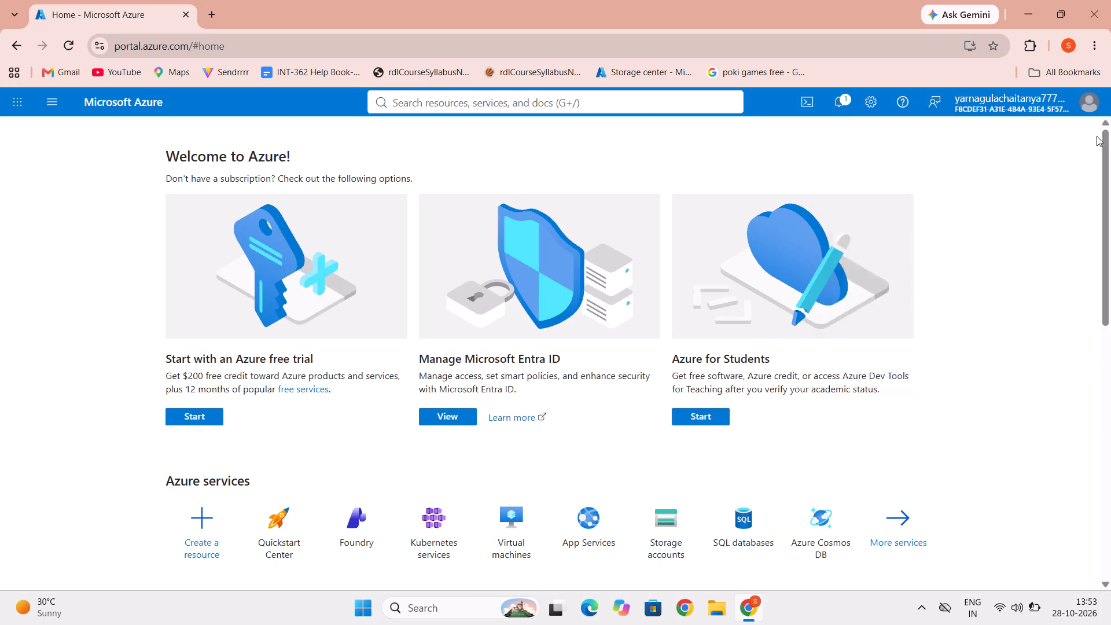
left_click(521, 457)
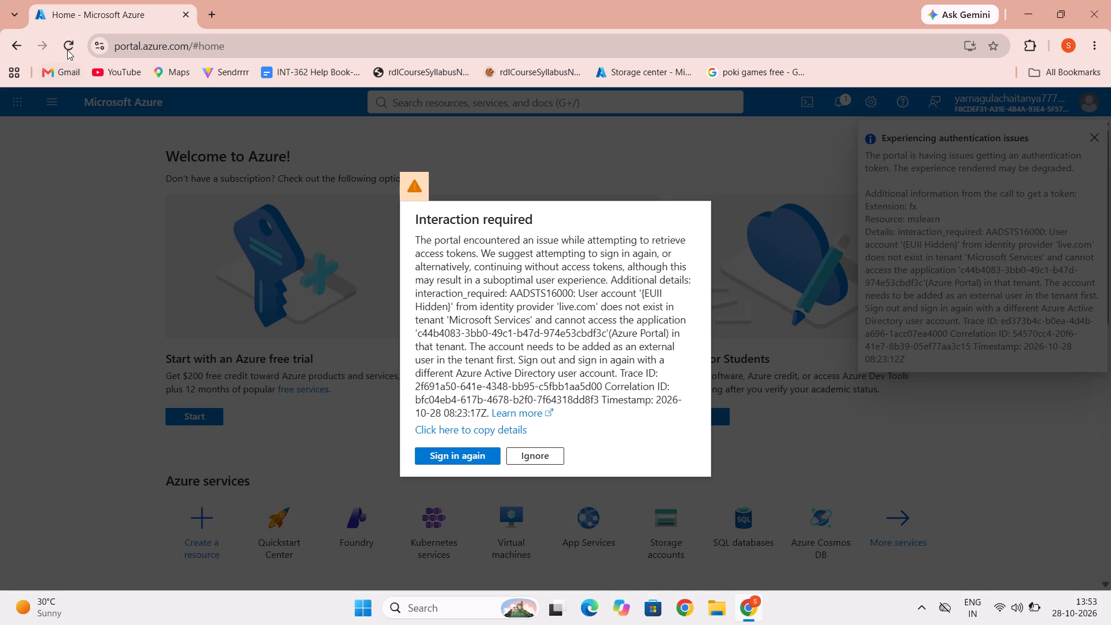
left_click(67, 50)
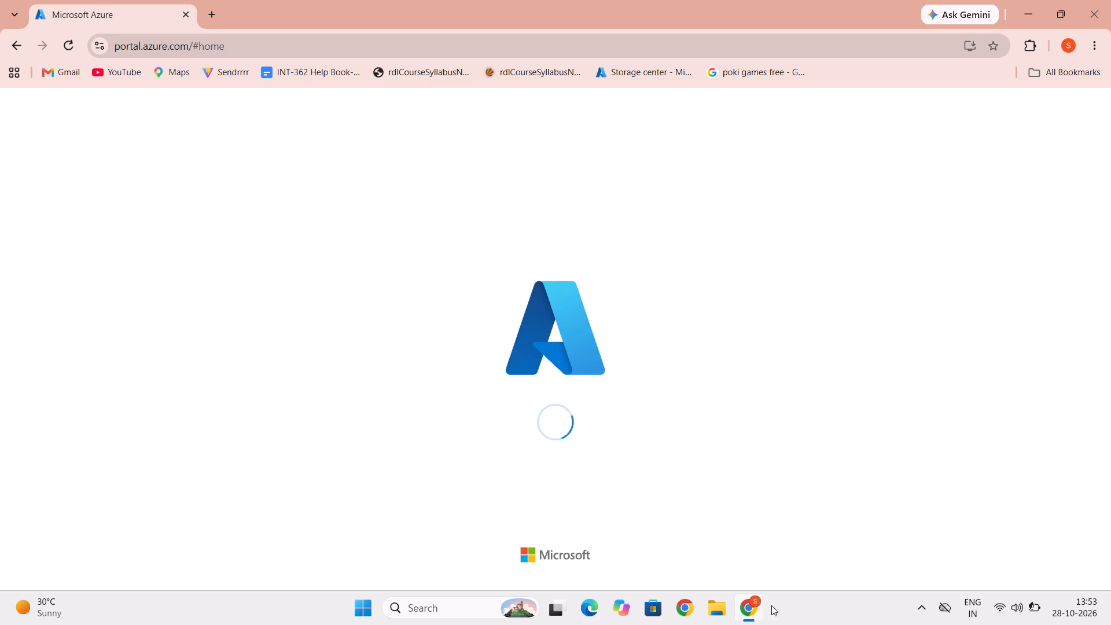
Look through the available Wi-Fi networks in the Windows network quick settings.
left_click(1039, 612)
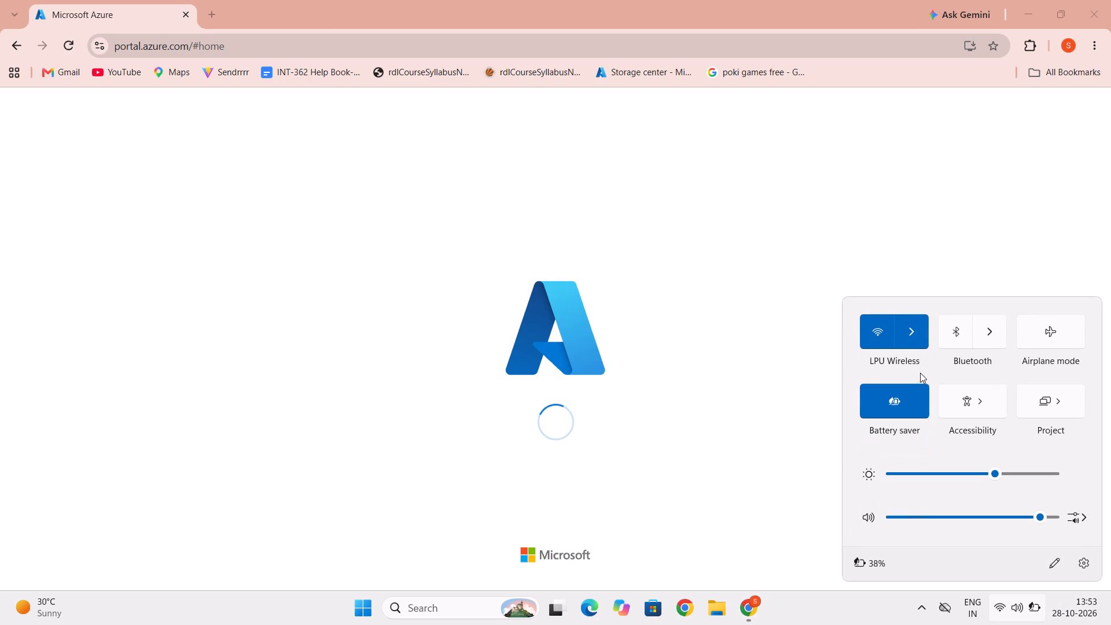
left_click(918, 344)
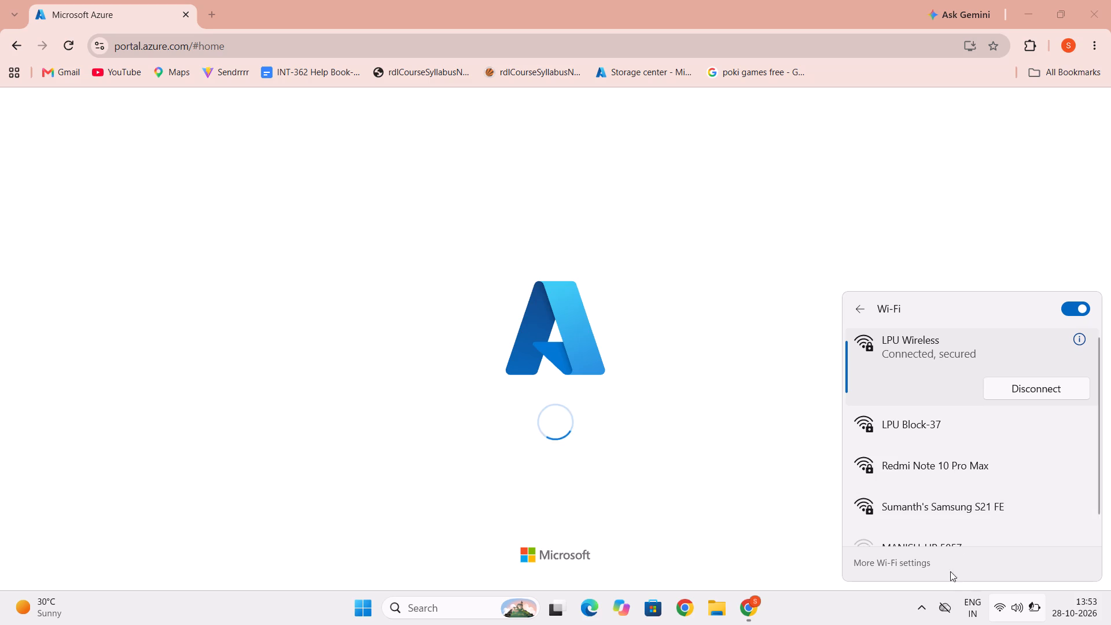
scroll(925, 531, "down", 2)
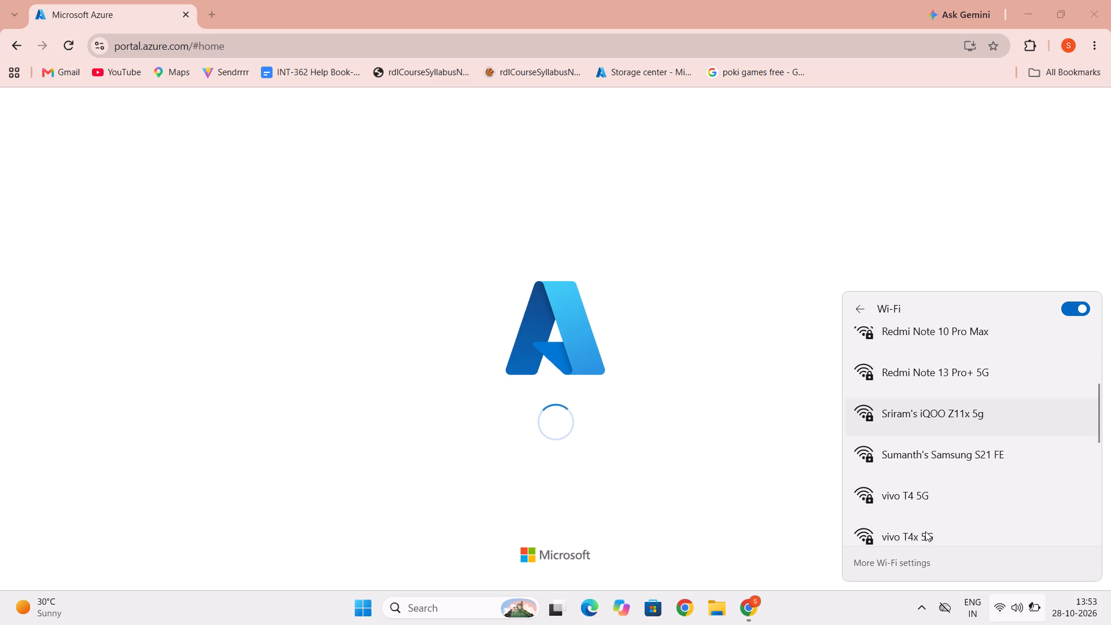
scroll(925, 531, "down", 1)
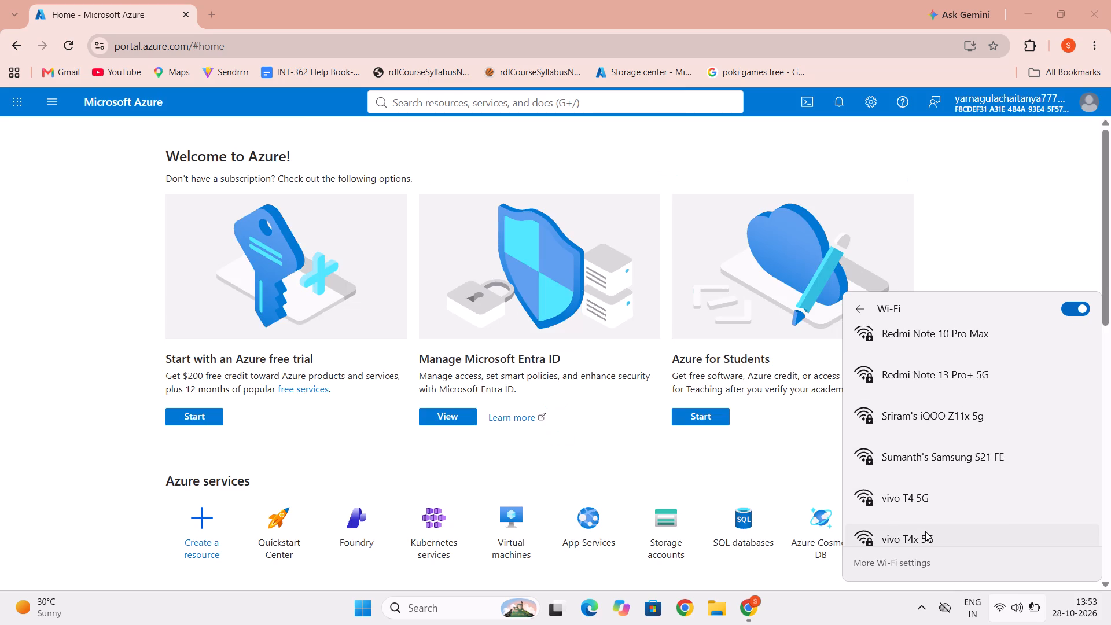
scroll(937, 465, "down", 2)
scroll(937, 465, "up", 12)
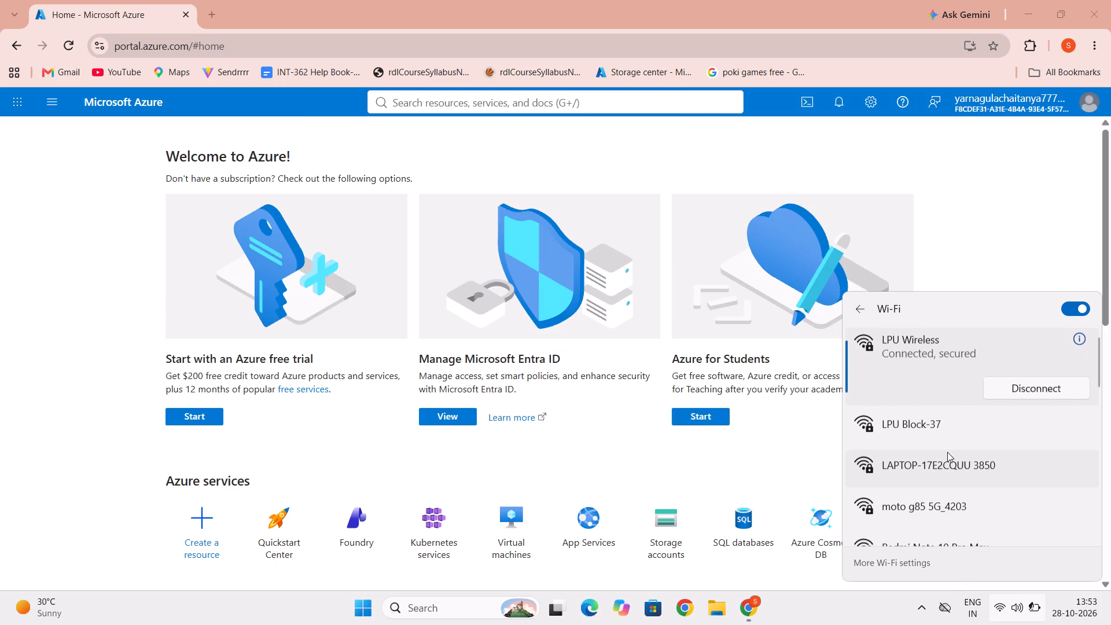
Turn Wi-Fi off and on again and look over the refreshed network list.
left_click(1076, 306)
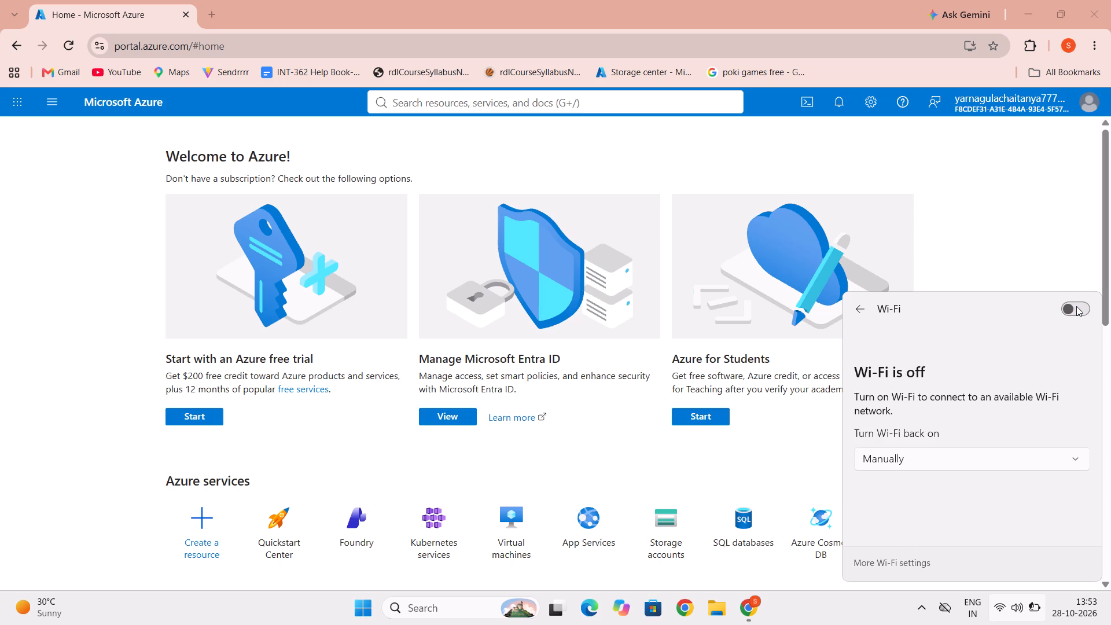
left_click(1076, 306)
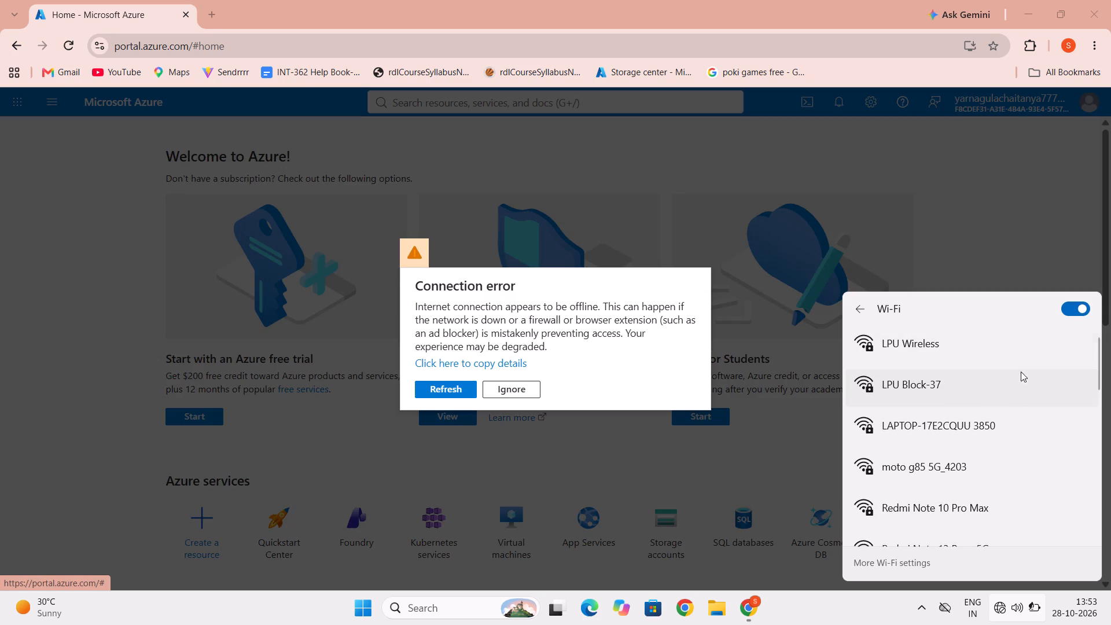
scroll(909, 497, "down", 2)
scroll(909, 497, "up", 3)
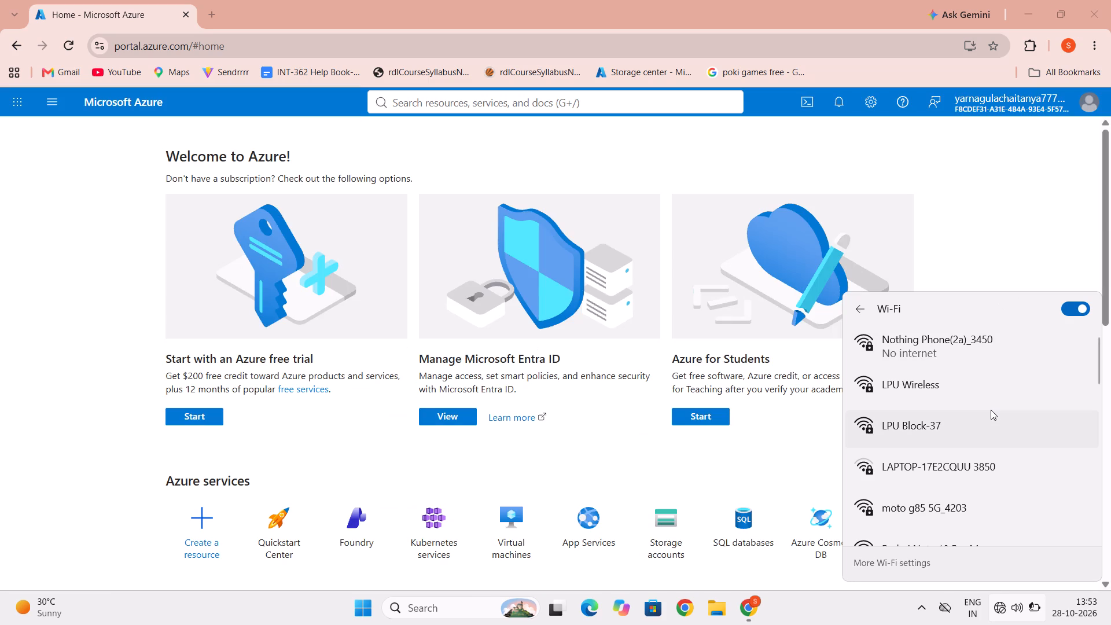
Turn Wi-Fi off, refresh the portal from its connection prompt, turn Wi-Fi back on, and check the connected network.
left_click(1075, 311)
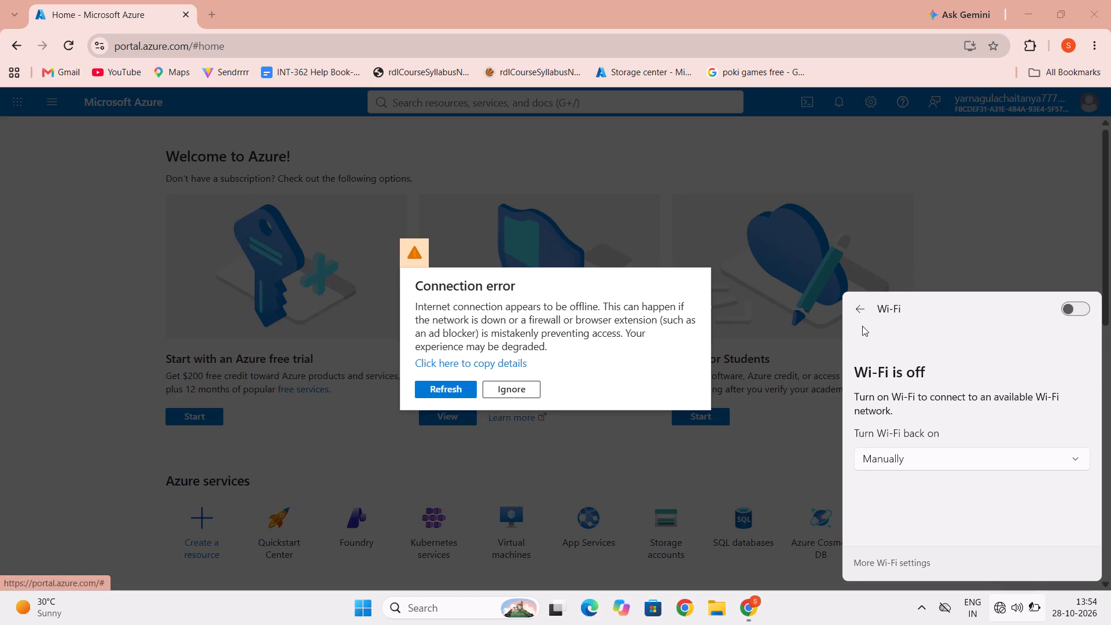
left_click(455, 394)
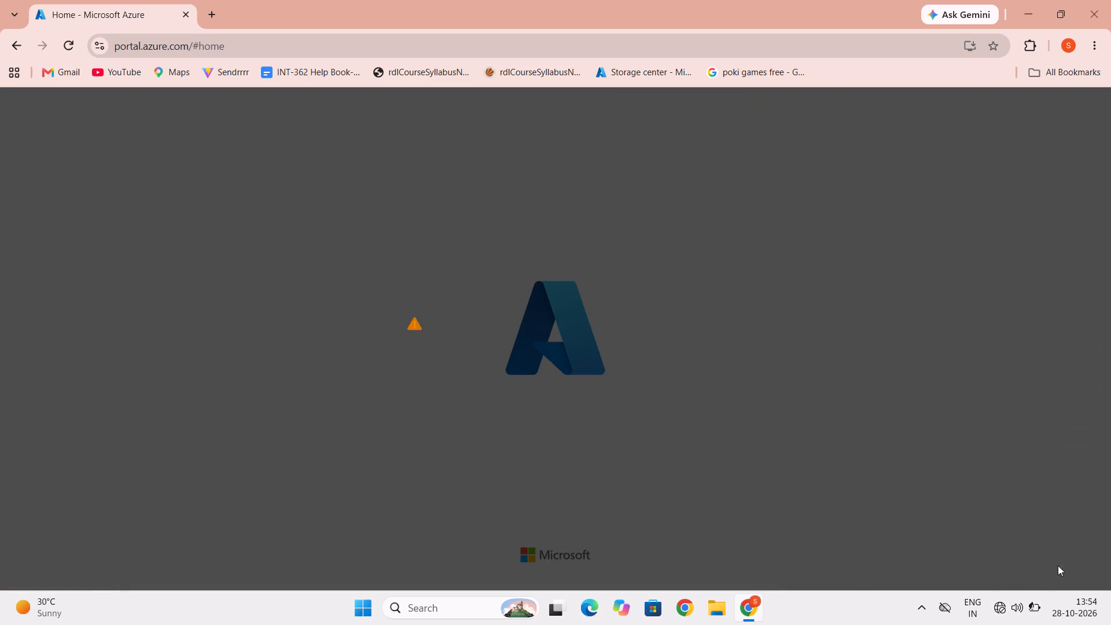
left_click(1018, 610)
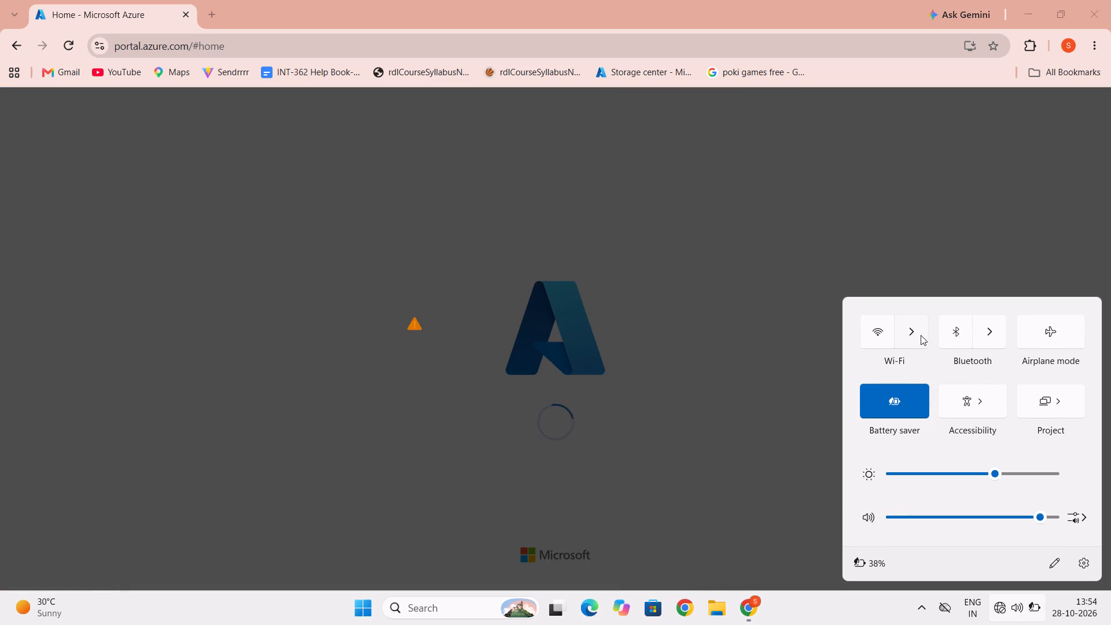
left_click(921, 335)
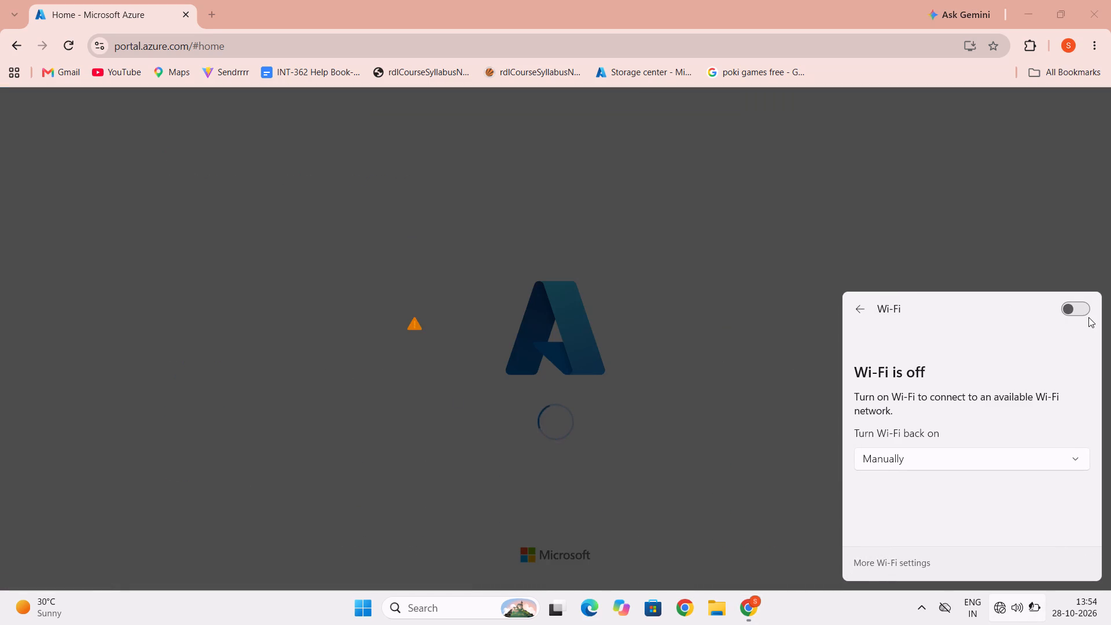
left_click(1076, 307)
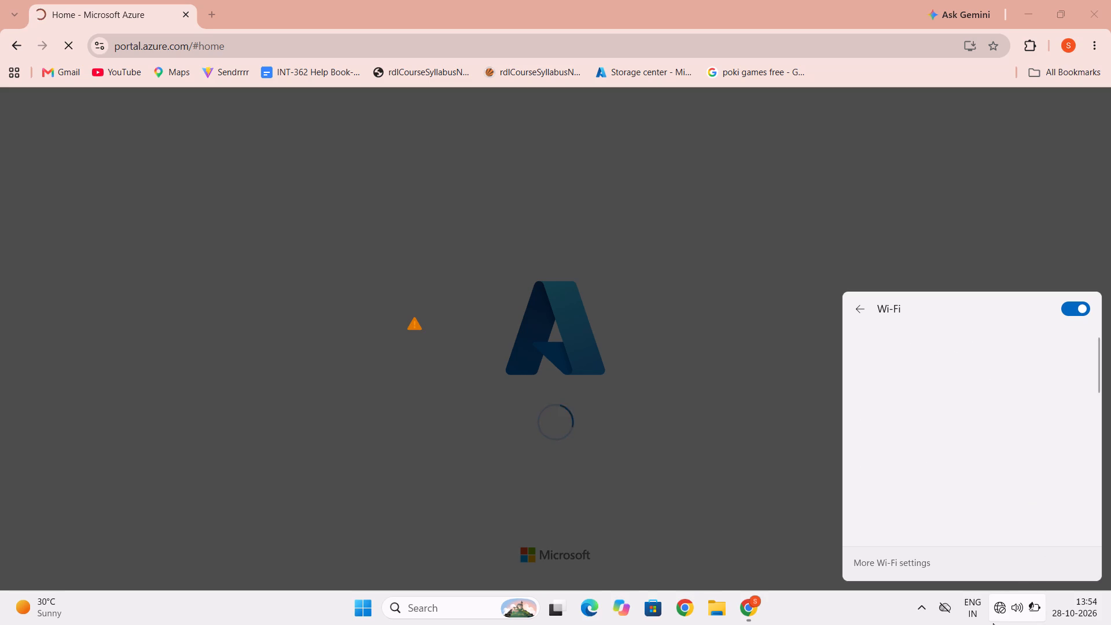
left_click(1019, 616)
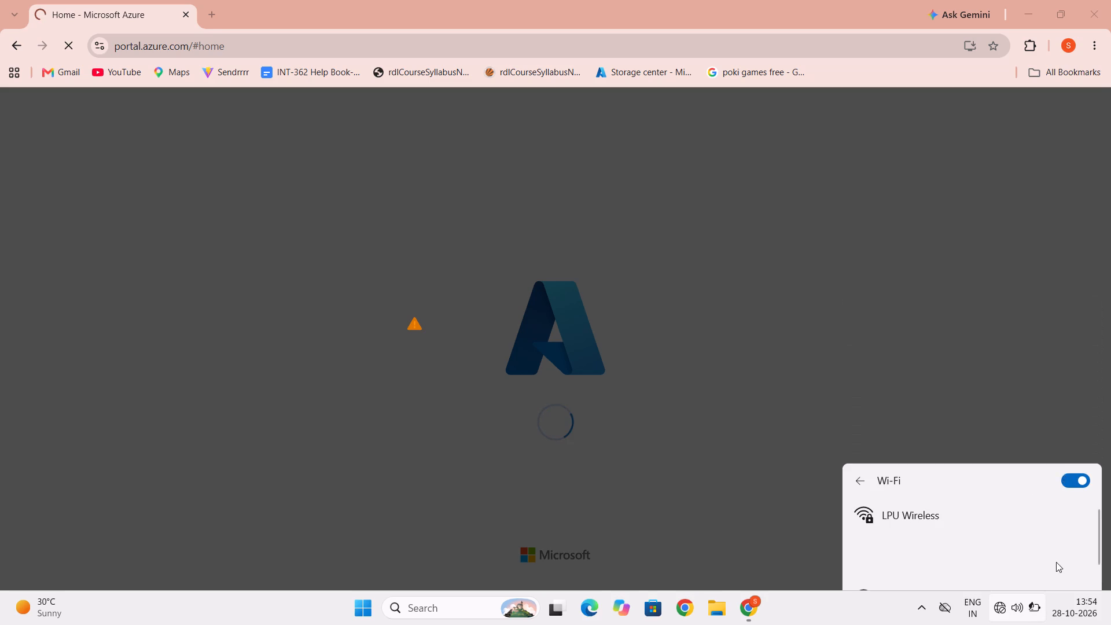
left_click(1025, 606)
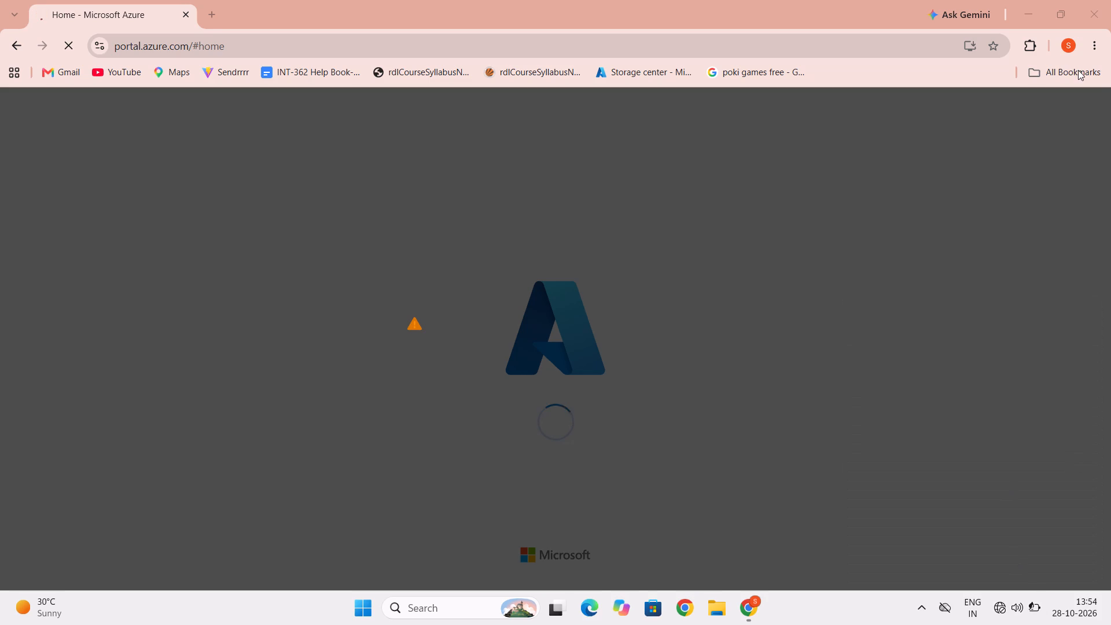
left_click(996, 624)
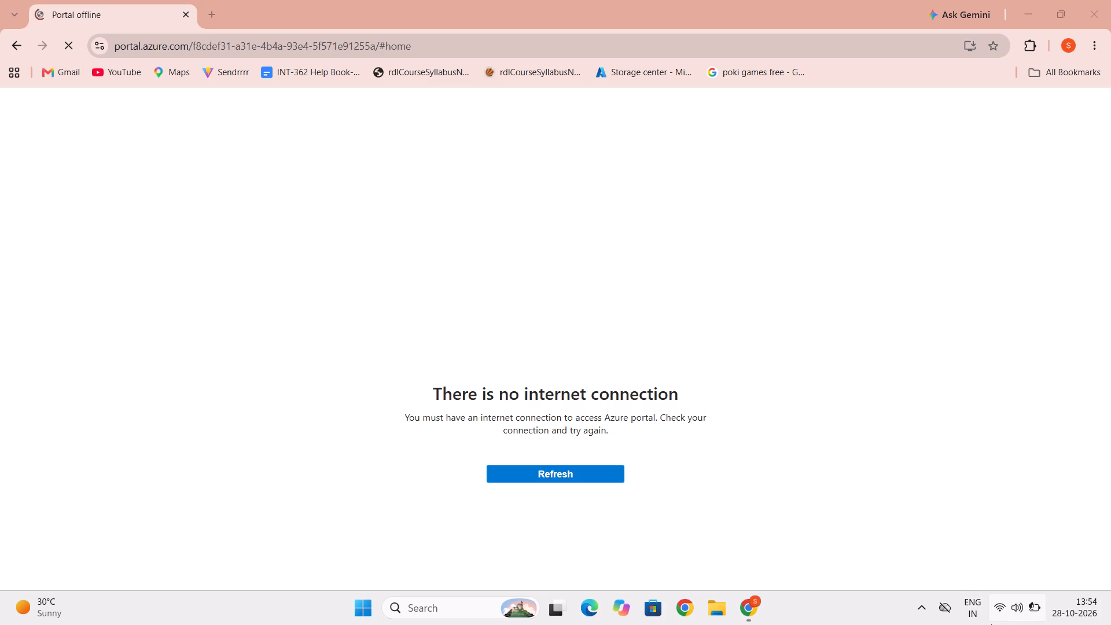
left_click(991, 624)
left_click(1015, 618)
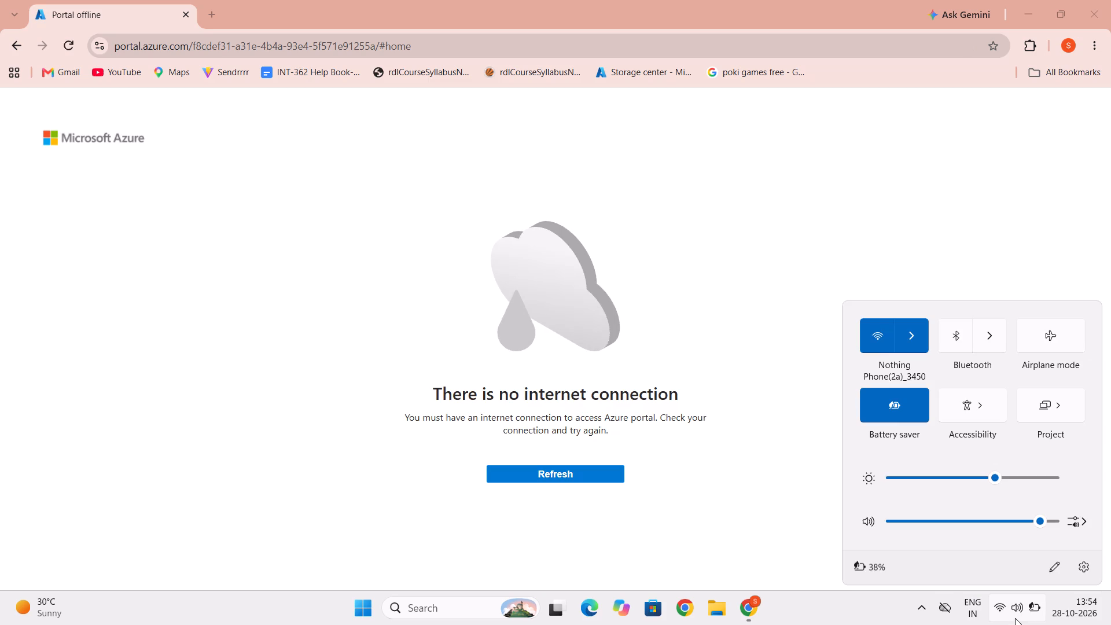
left_click(749, 314)
Refresh the offline Azure portal page, search the portal for "res", and open the Resource groups service.
left_click(535, 476)
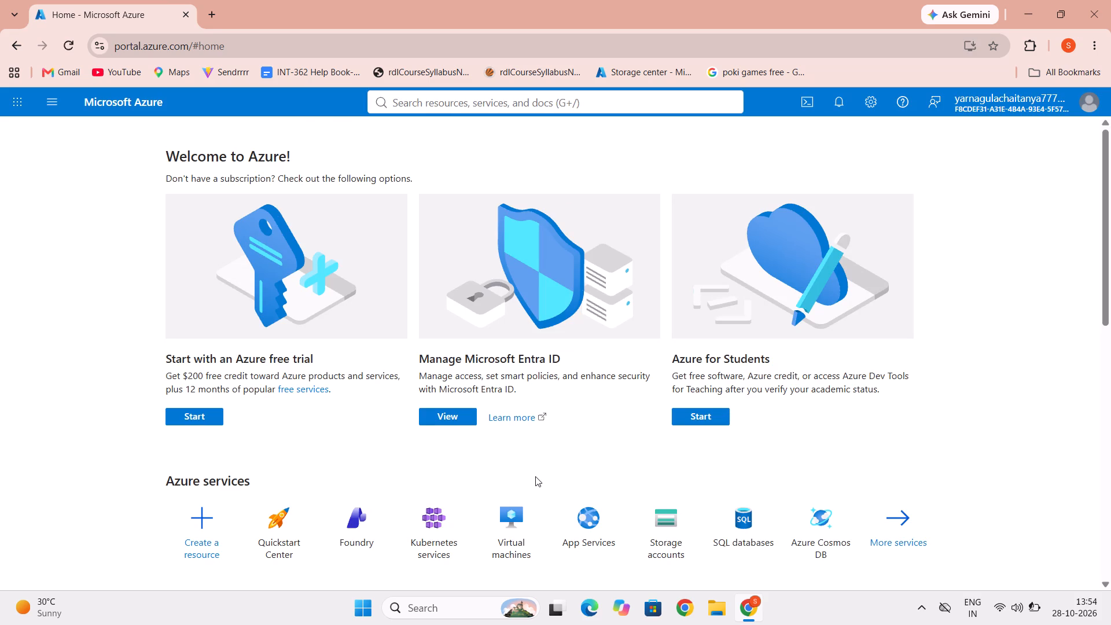
scroll(535, 476, "down", 3)
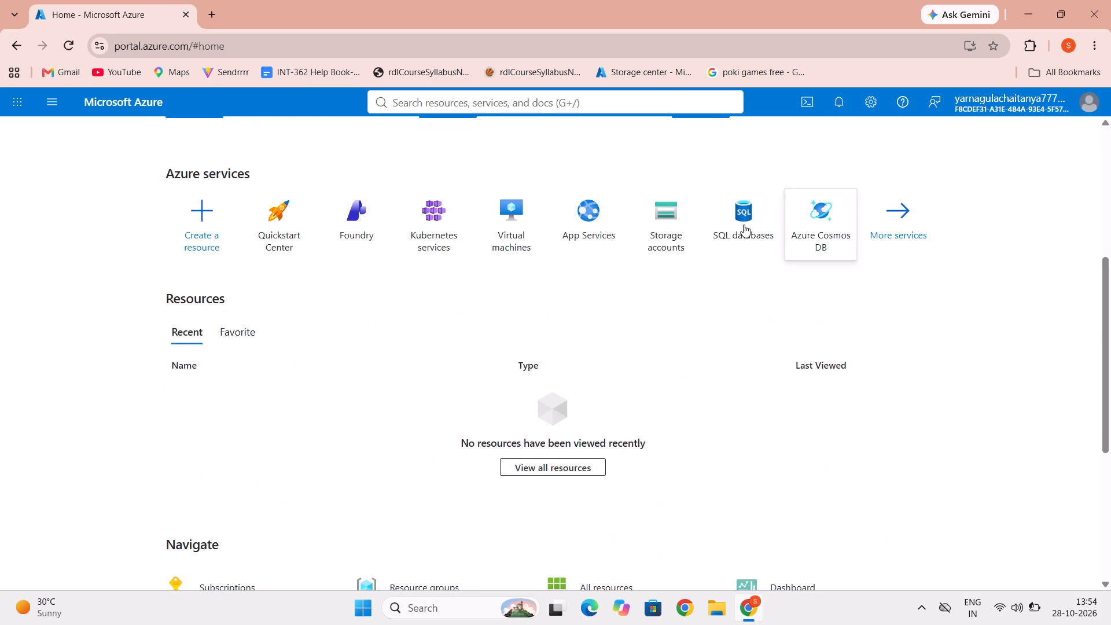
left_click(554, 104)
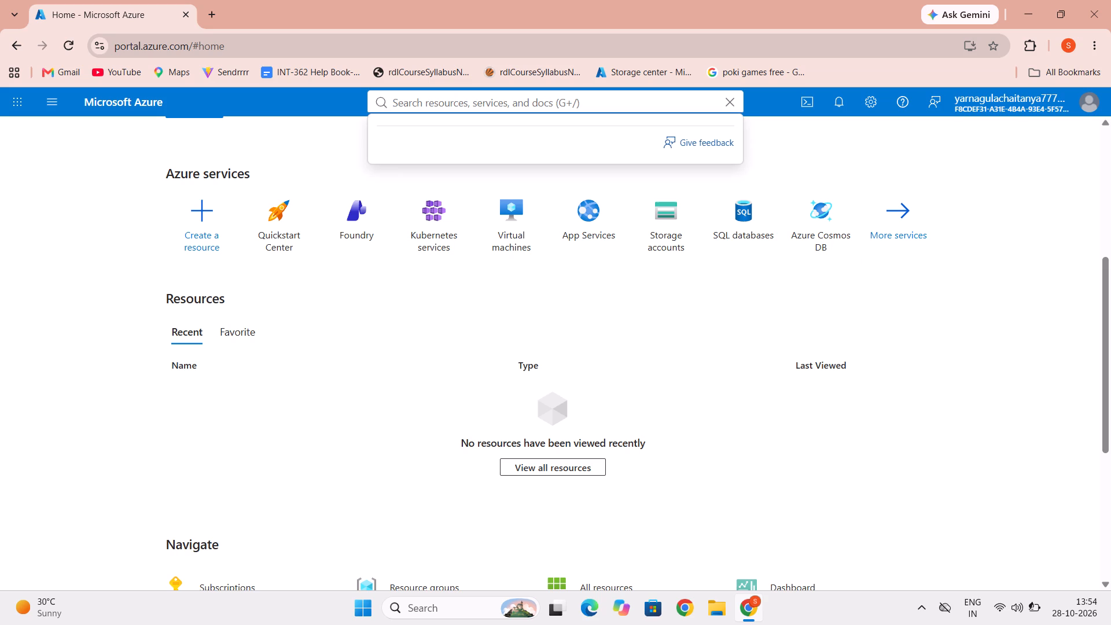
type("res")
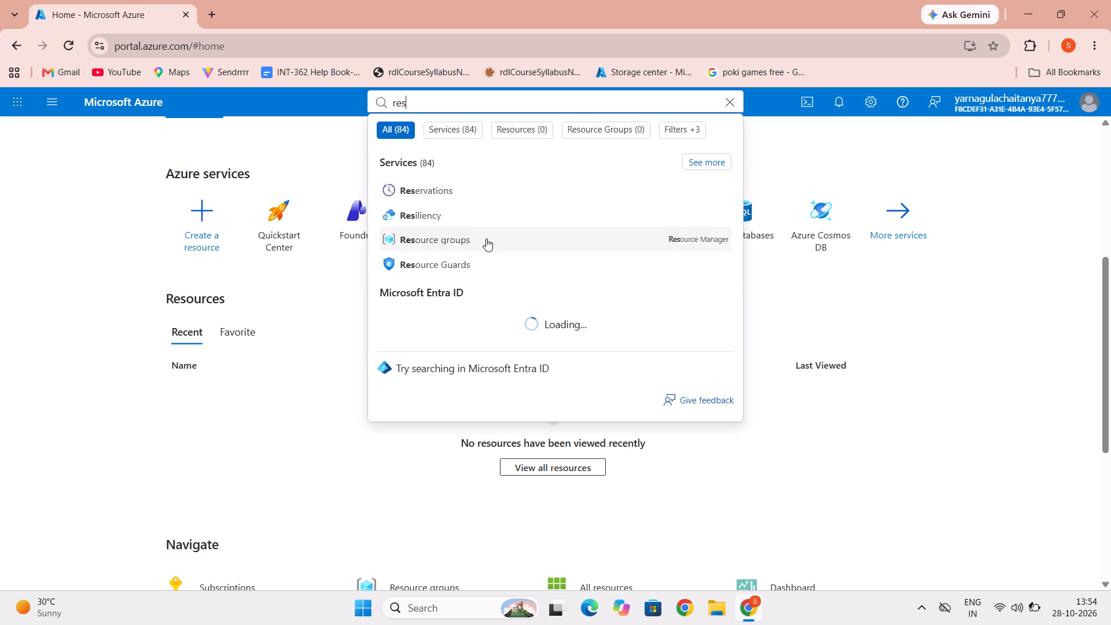
left_click(461, 237)
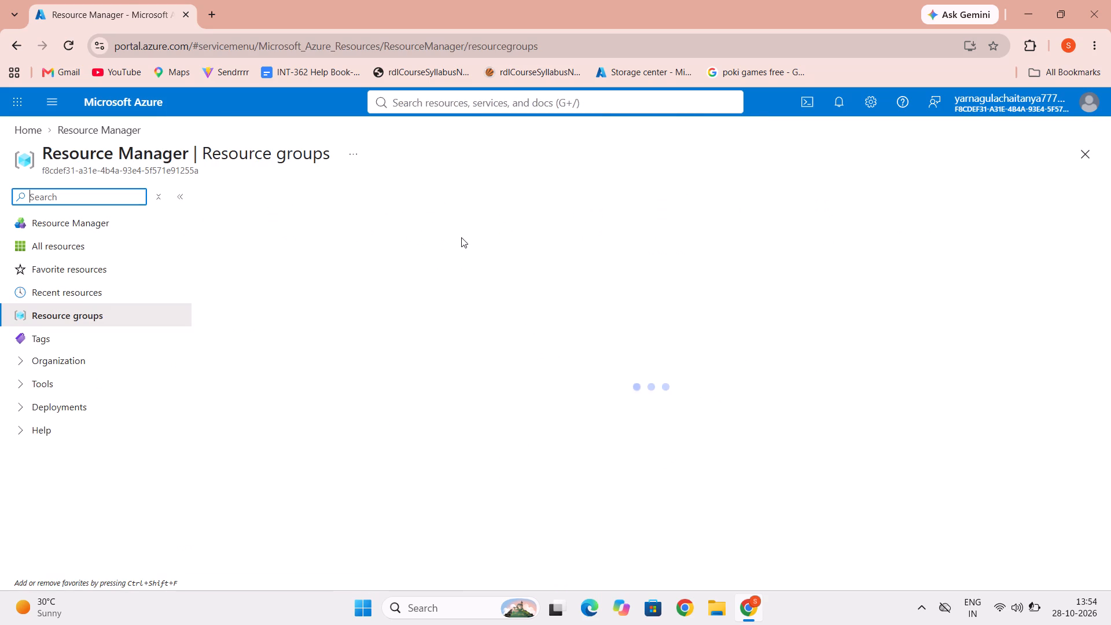
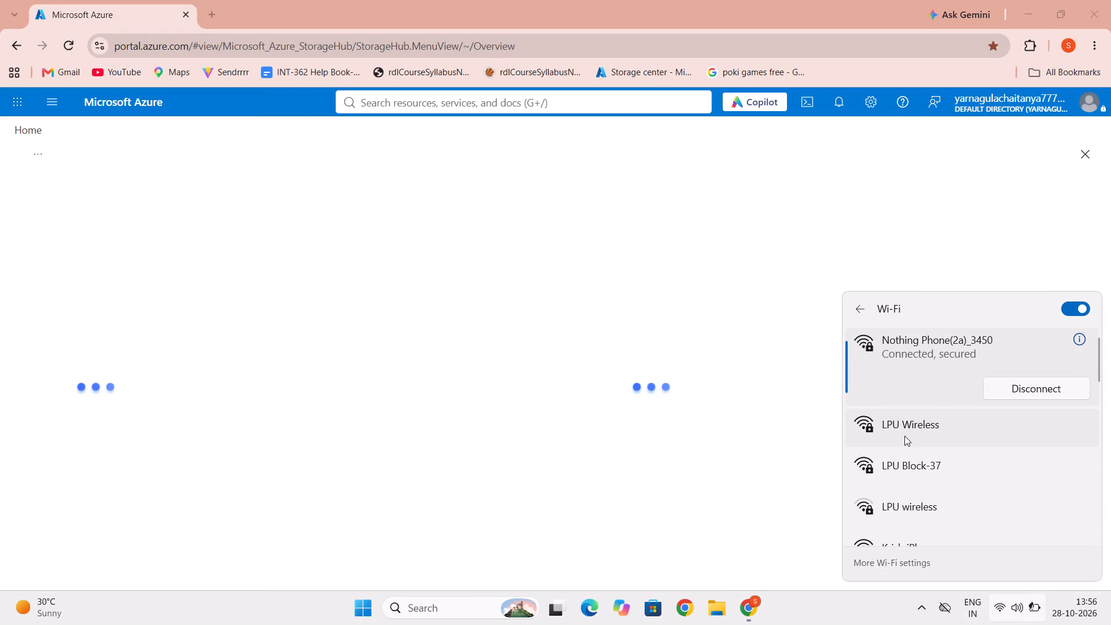
Connect the computer's Wi-Fi to the LPU Wireless network.
left_click(904, 436)
left_click(1066, 461)
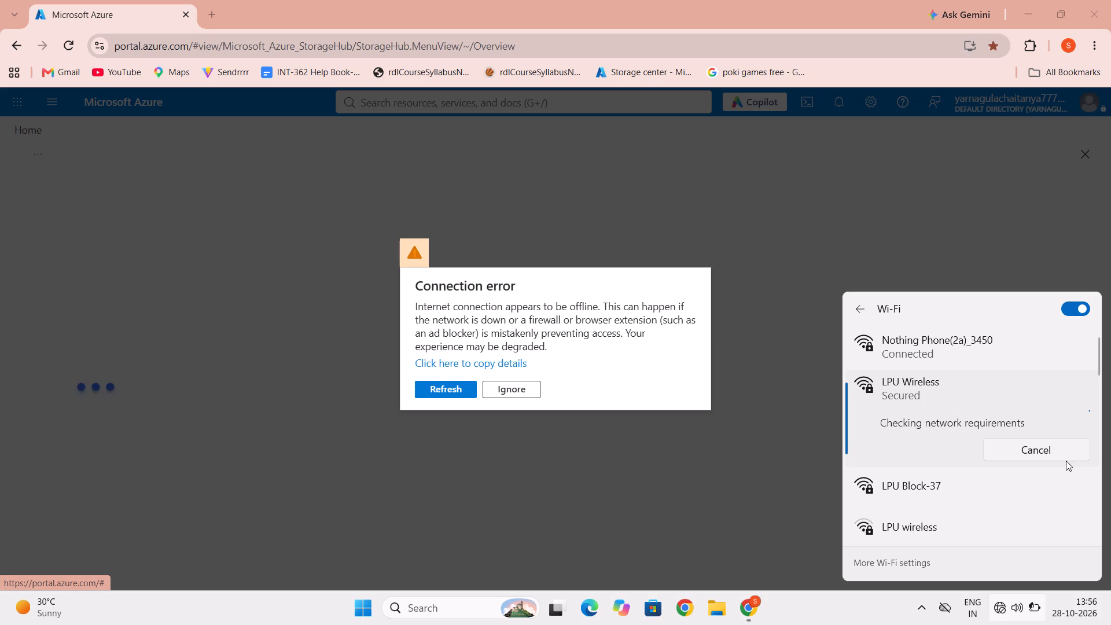
Refresh the Azure portal from the connection error dialog and close the browser window containing it.
left_click(433, 389)
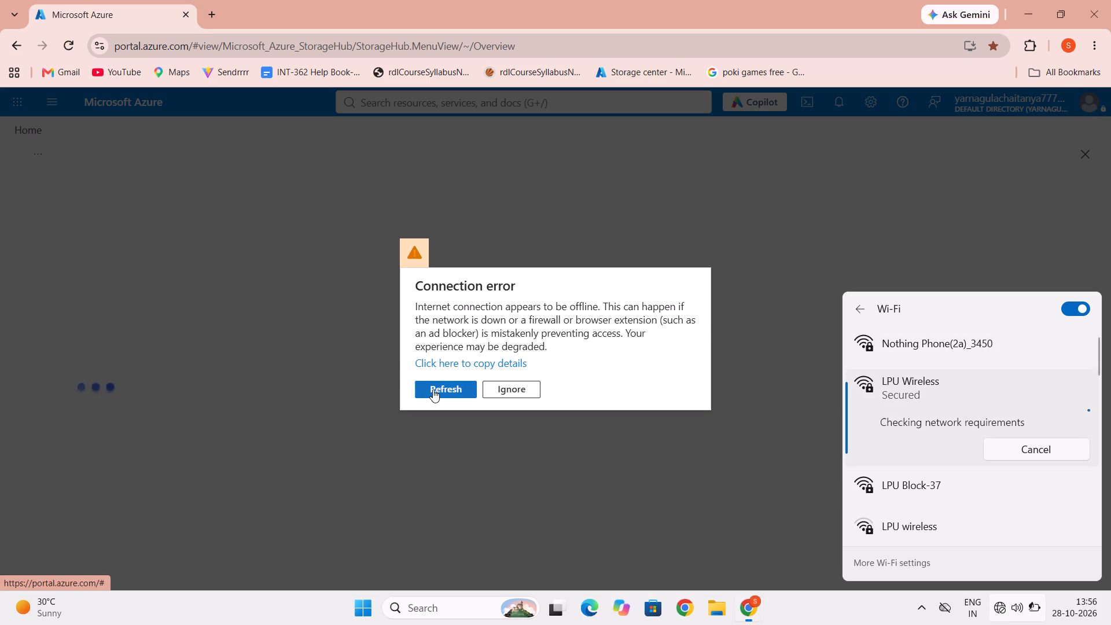
left_click(1018, 624)
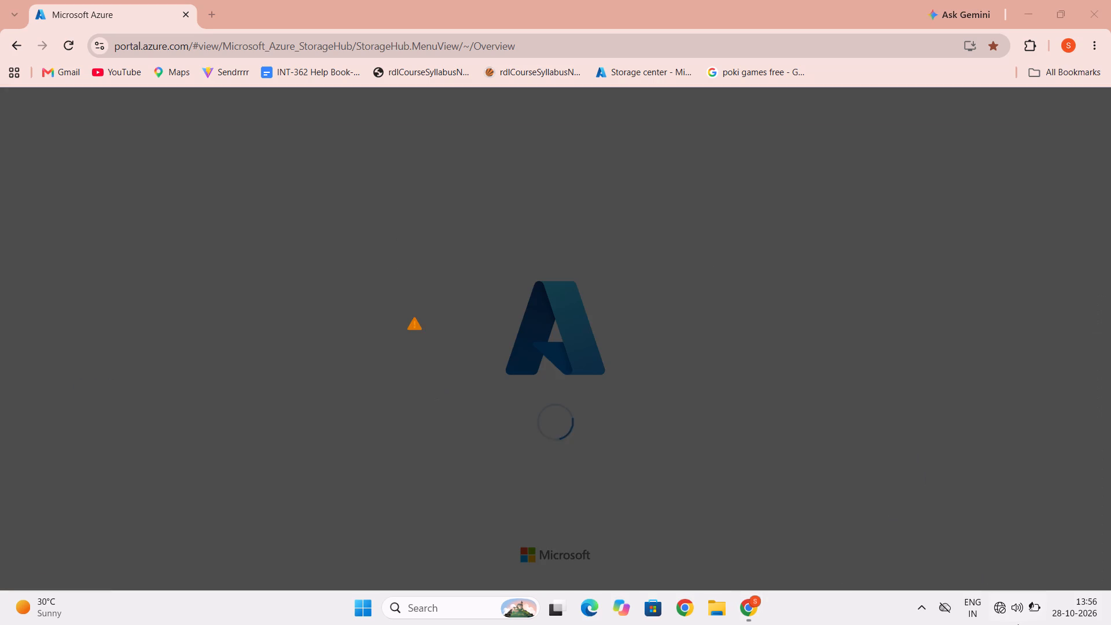
left_click(1018, 624)
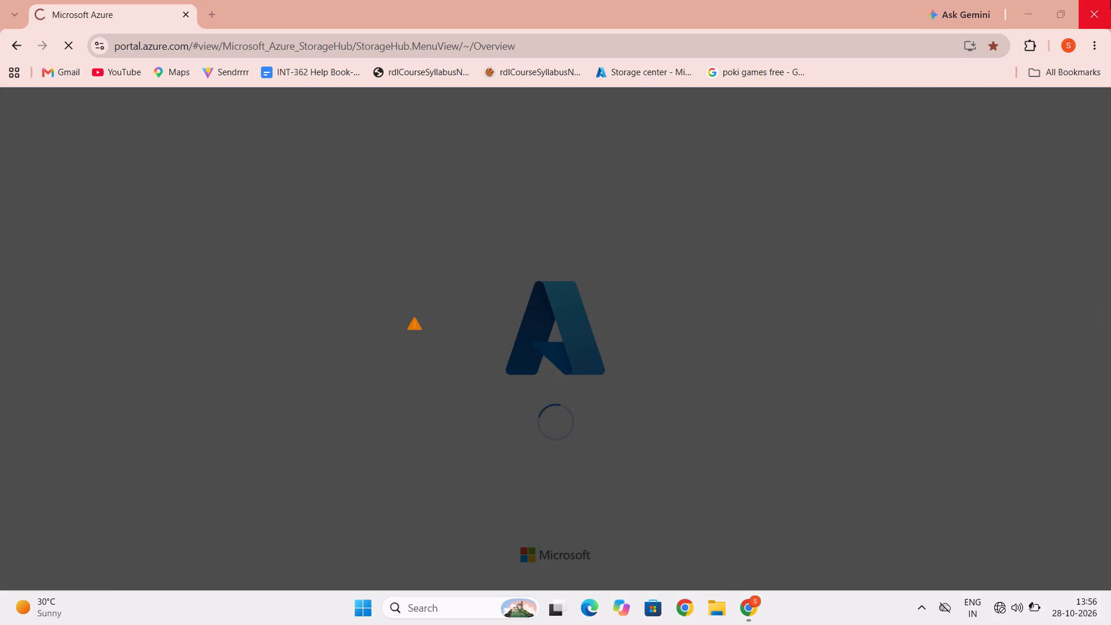
left_click(1110, 0)
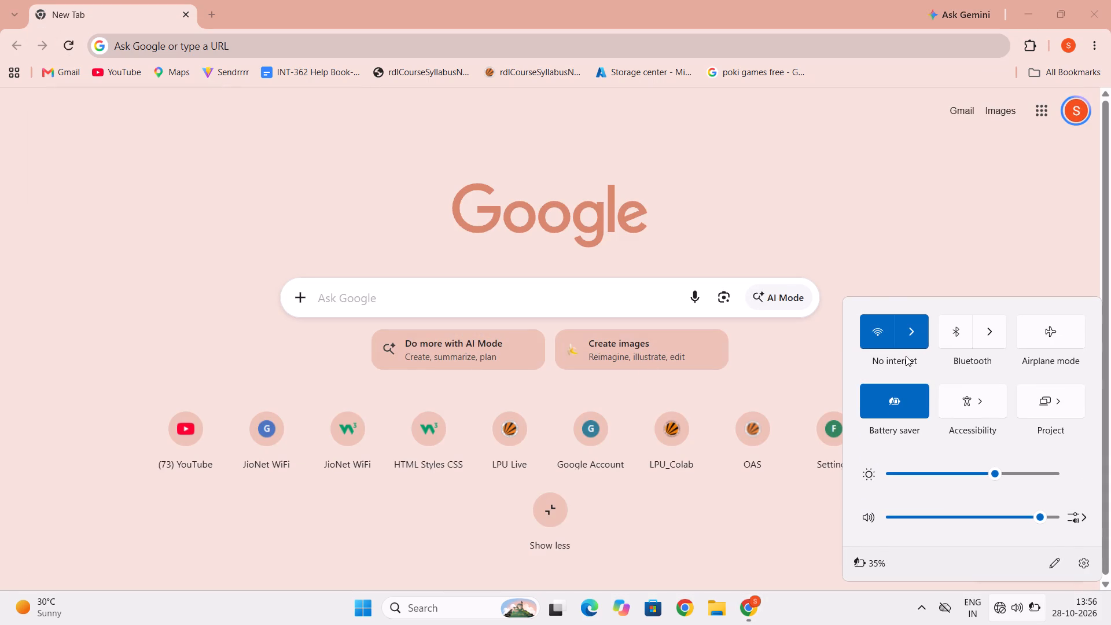
Check the Wi-Fi network list for the current connection and dismiss the quick settings.
left_click(918, 339)
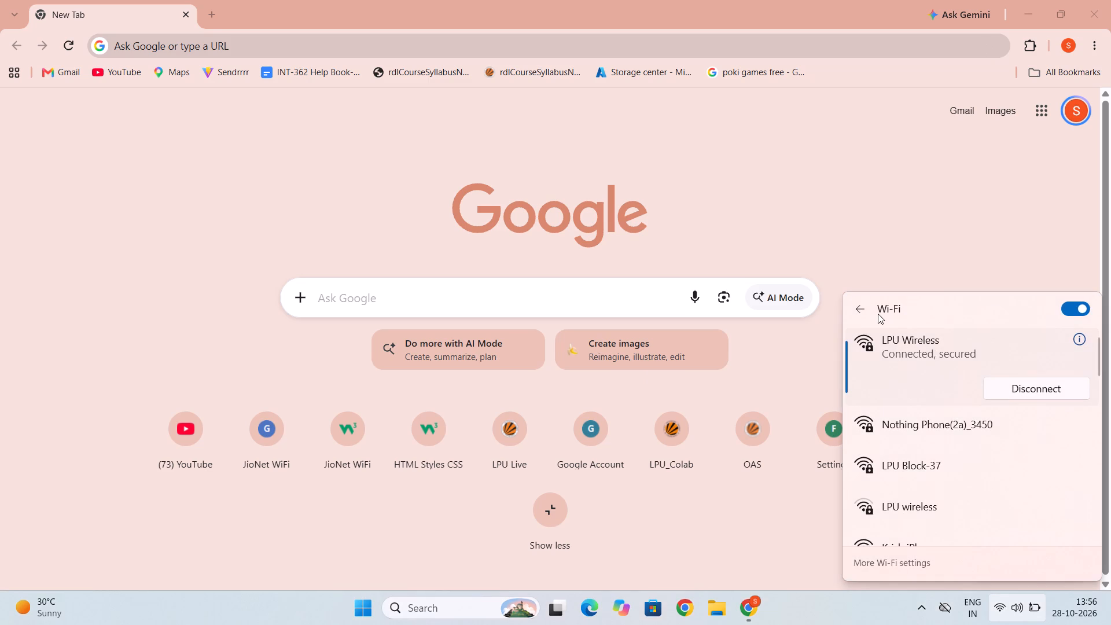
left_click(856, 314)
left_click(859, 242)
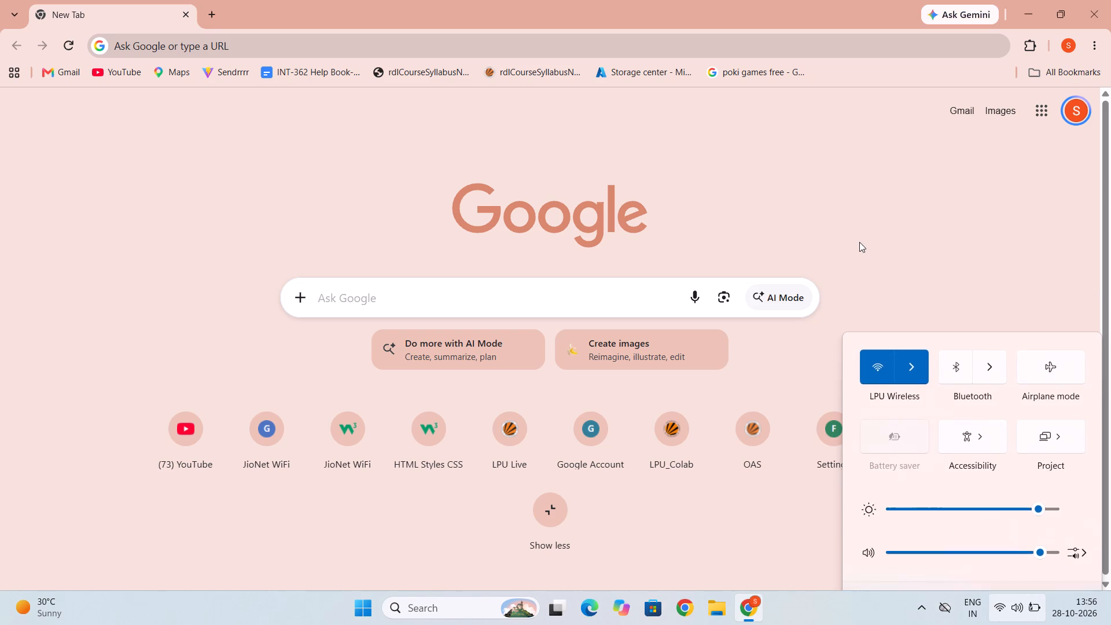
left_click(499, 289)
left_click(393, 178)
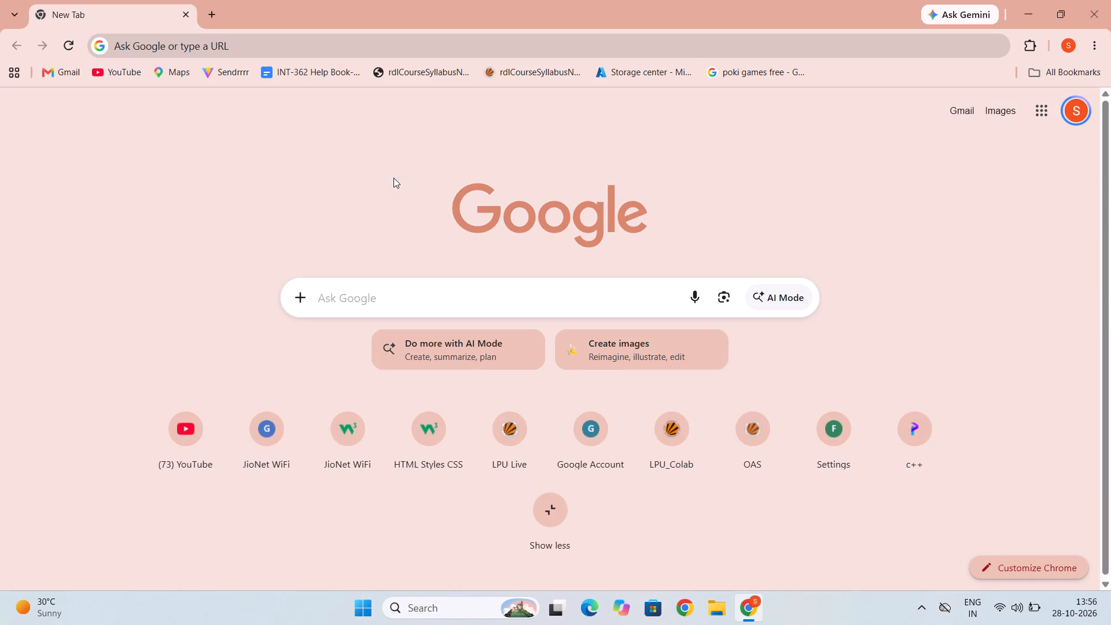
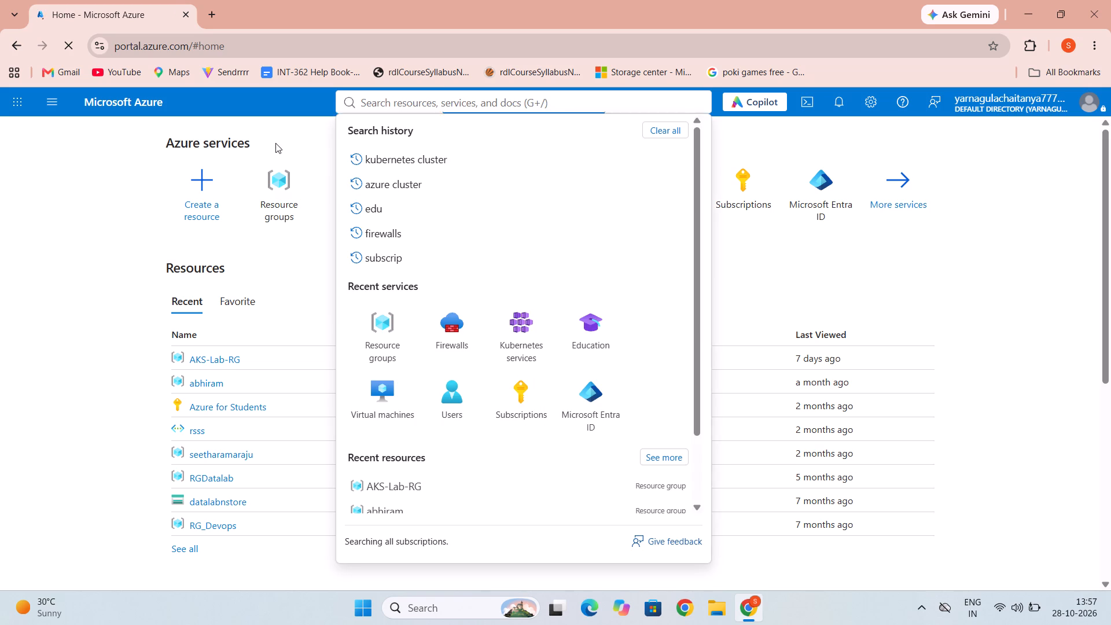
Open the Resource groups list from the portal home page and return to it after any stray navigation to All resources.
left_click(273, 182)
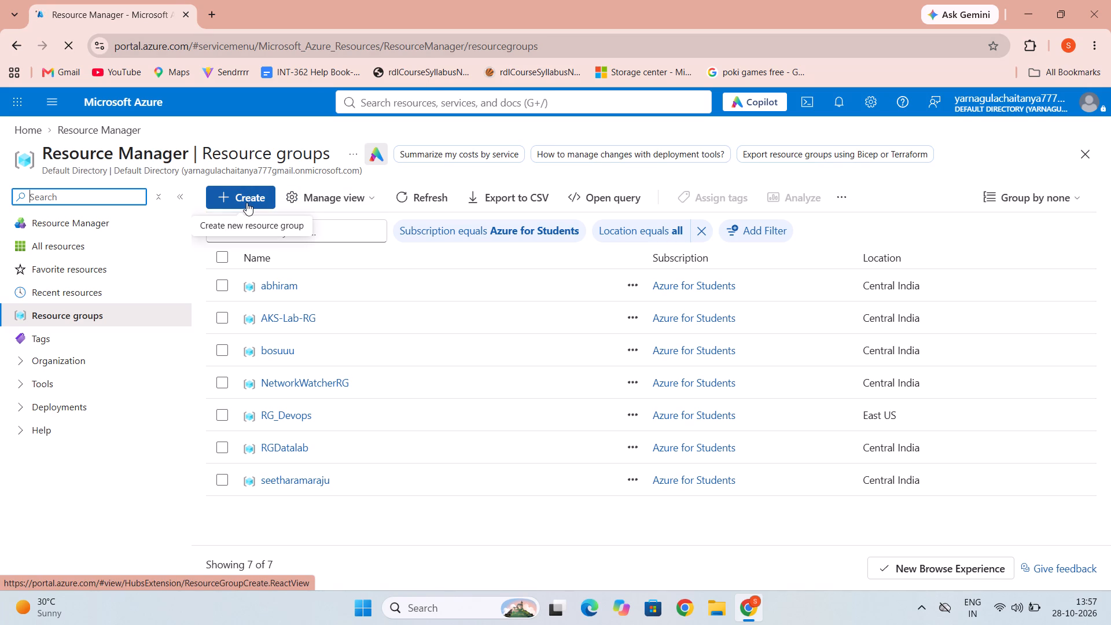
left_click_drag(247, 203, 170, 208)
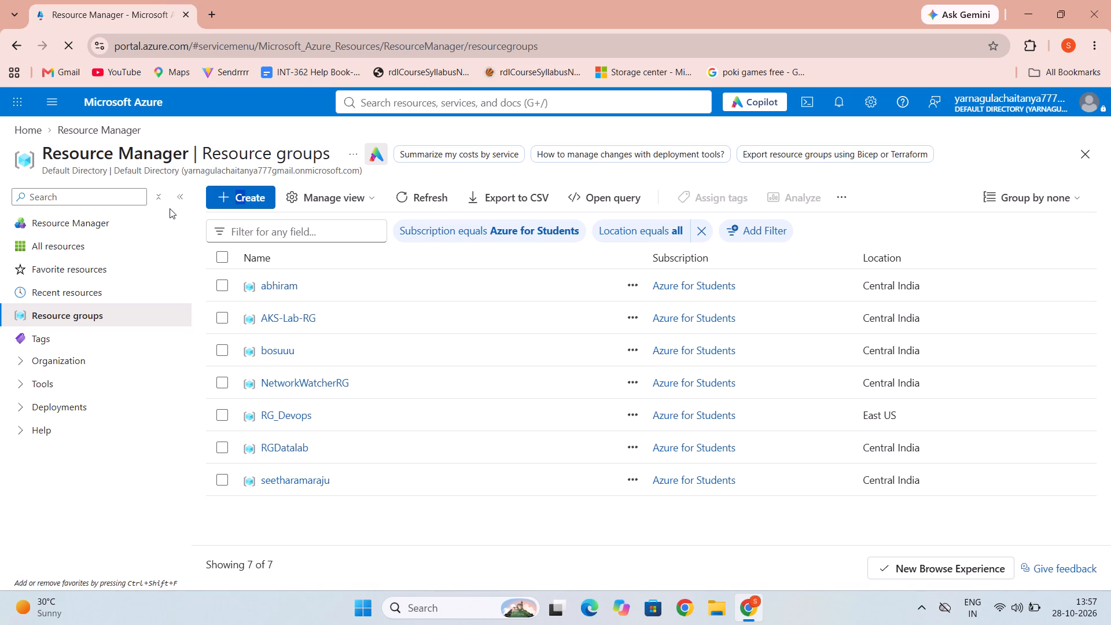
left_click(170, 208)
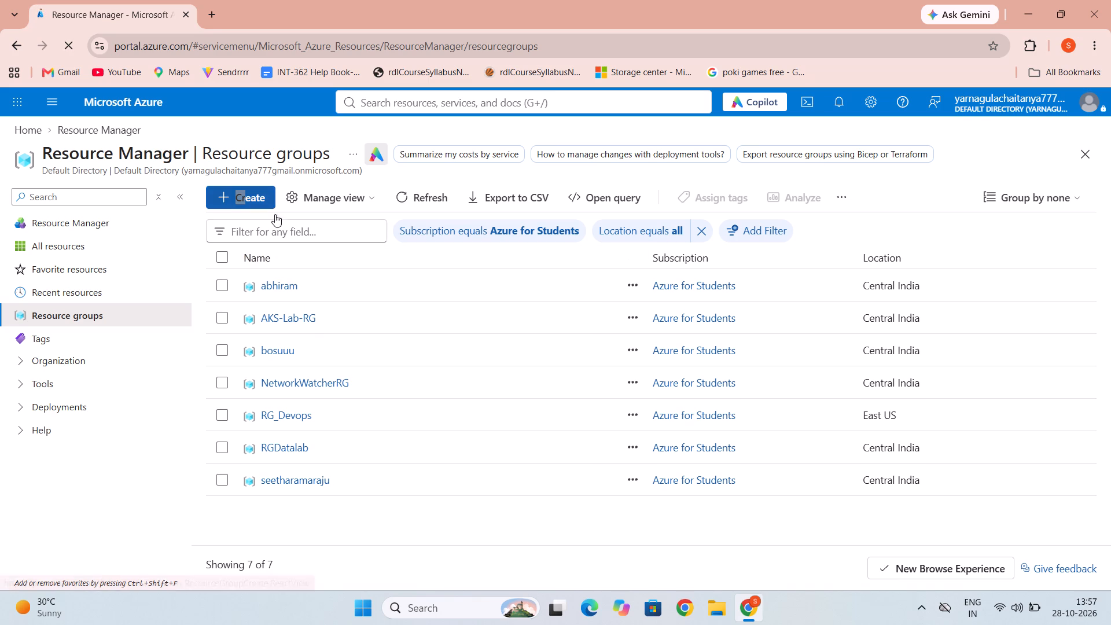
left_click(185, 245)
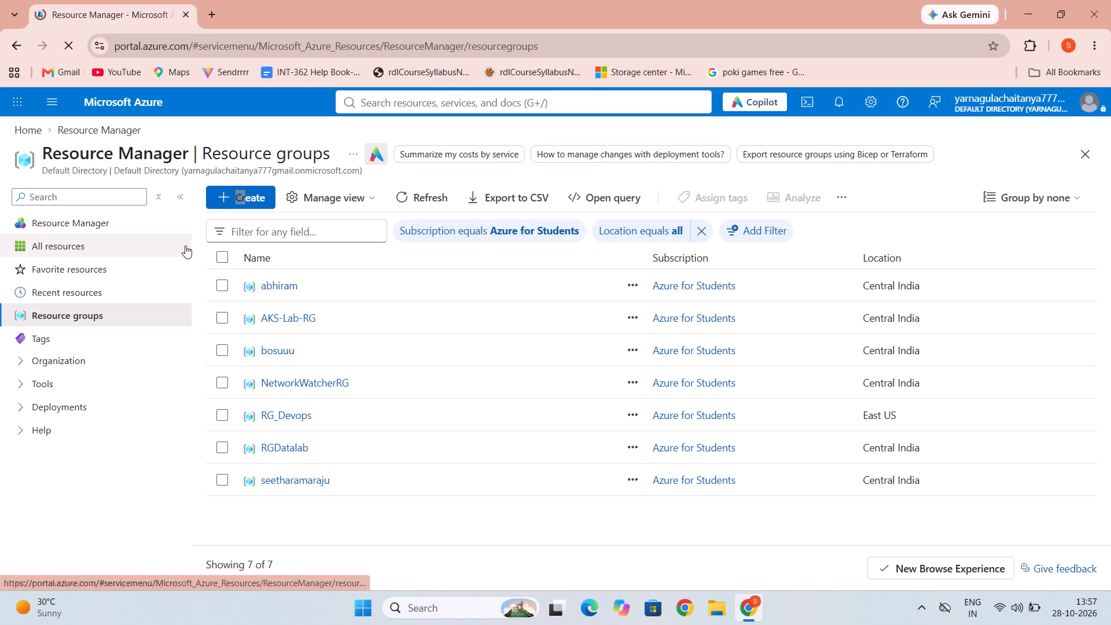
left_click(19, 53)
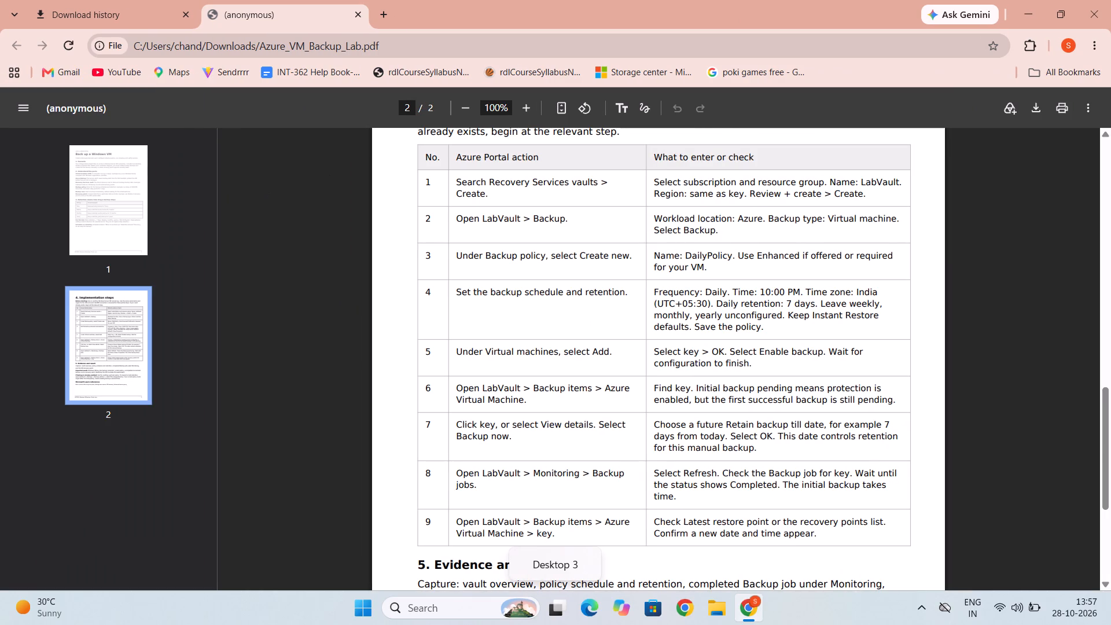
Copy the name LabVault from implementation step 1 in the Azure_VM_Backup_Lab PDF.
scroll(678, 315, "up", 1)
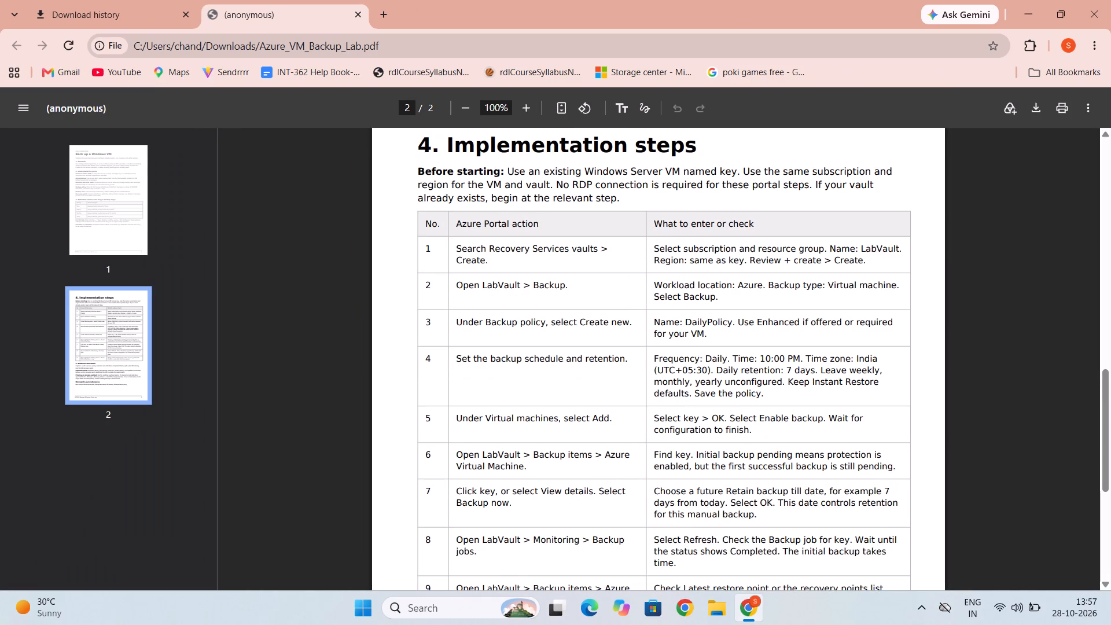
left_click_drag(860, 248, 900, 250)
key("ctrl+v")
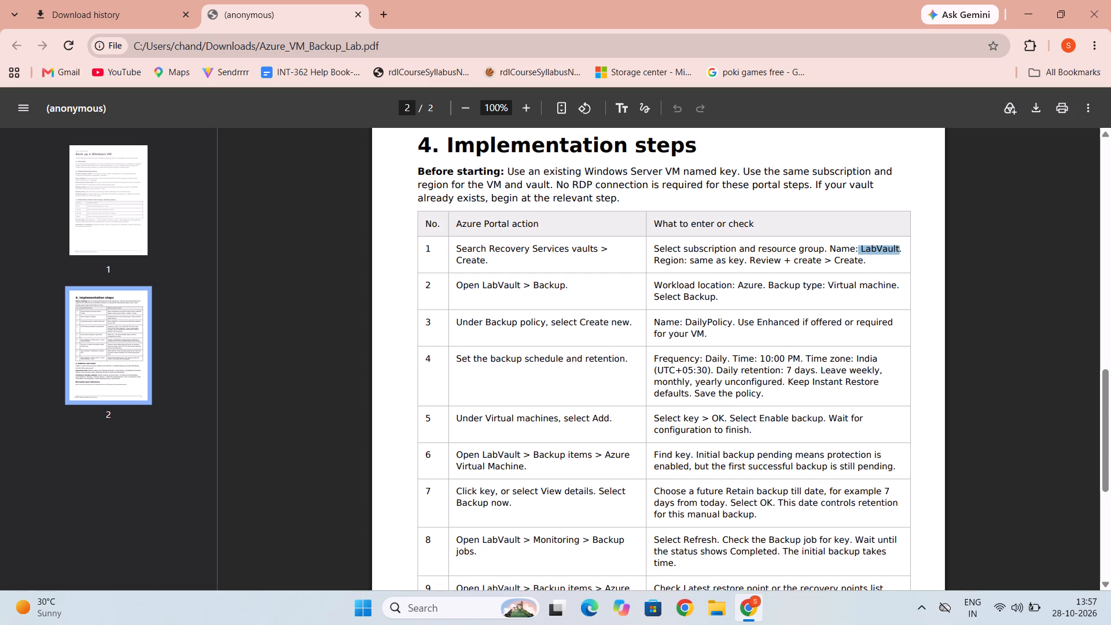
key("ctrl+c")
key("ctrl+c")
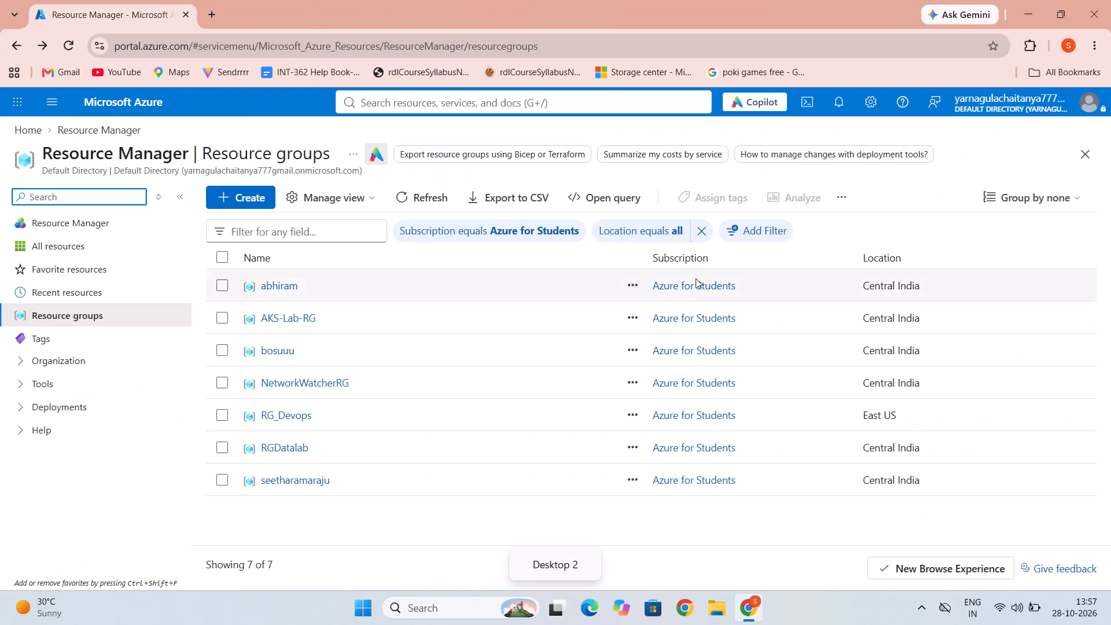
Create a resource group named LabVault in the Azure for Students subscription with region Central India, and open it.
left_click(260, 202)
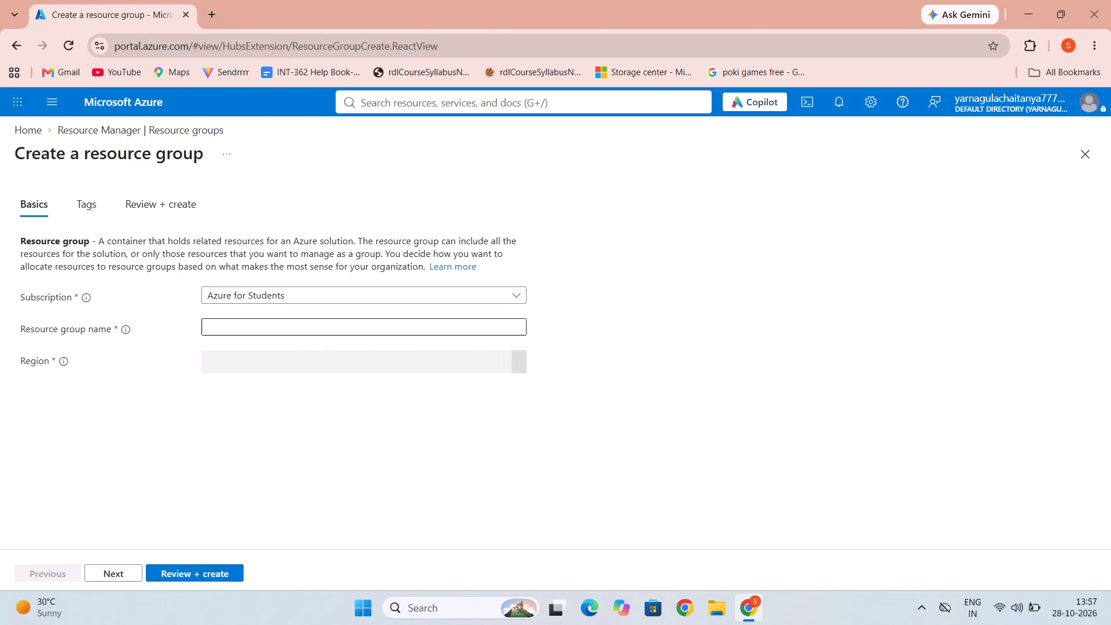
left_click(259, 333)
key("ctrl+v")
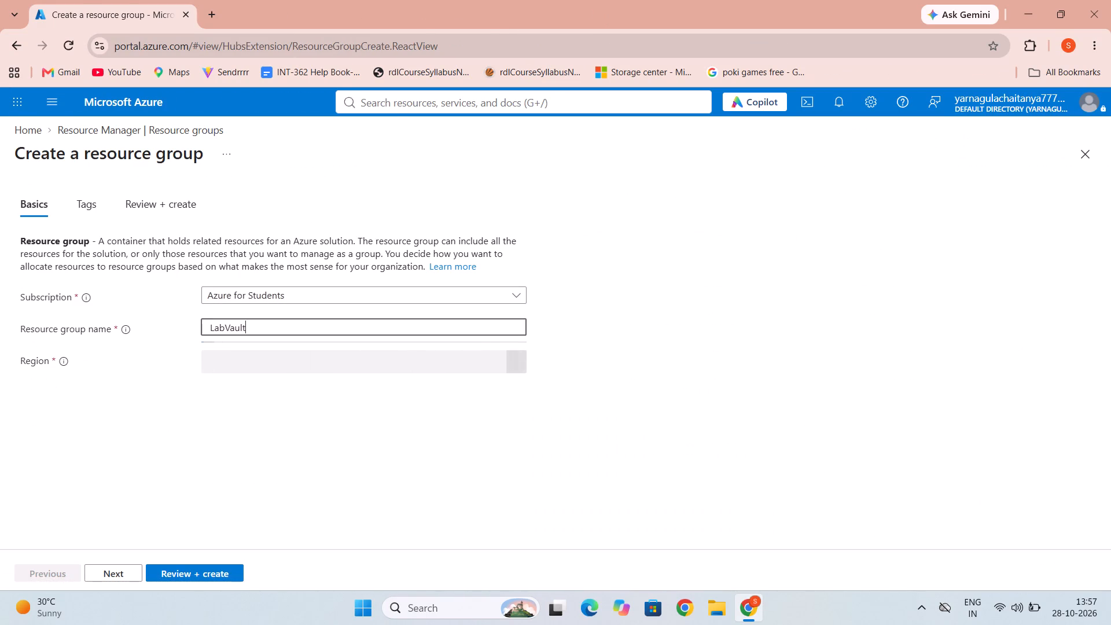
left_click(209, 325)
key("BackSpace")
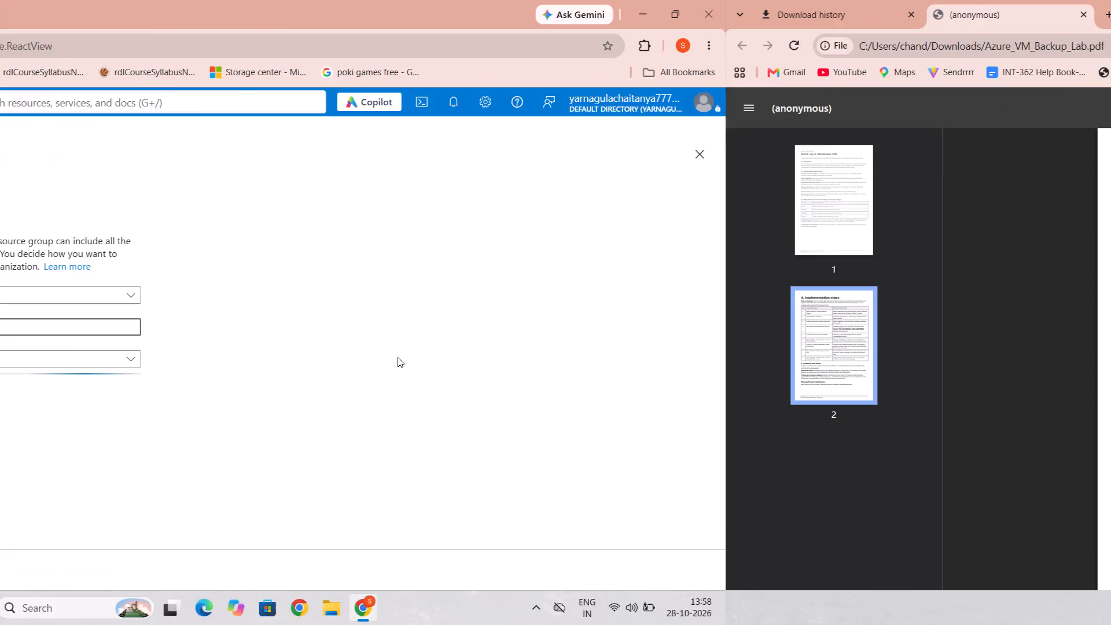
left_click(658, 278)
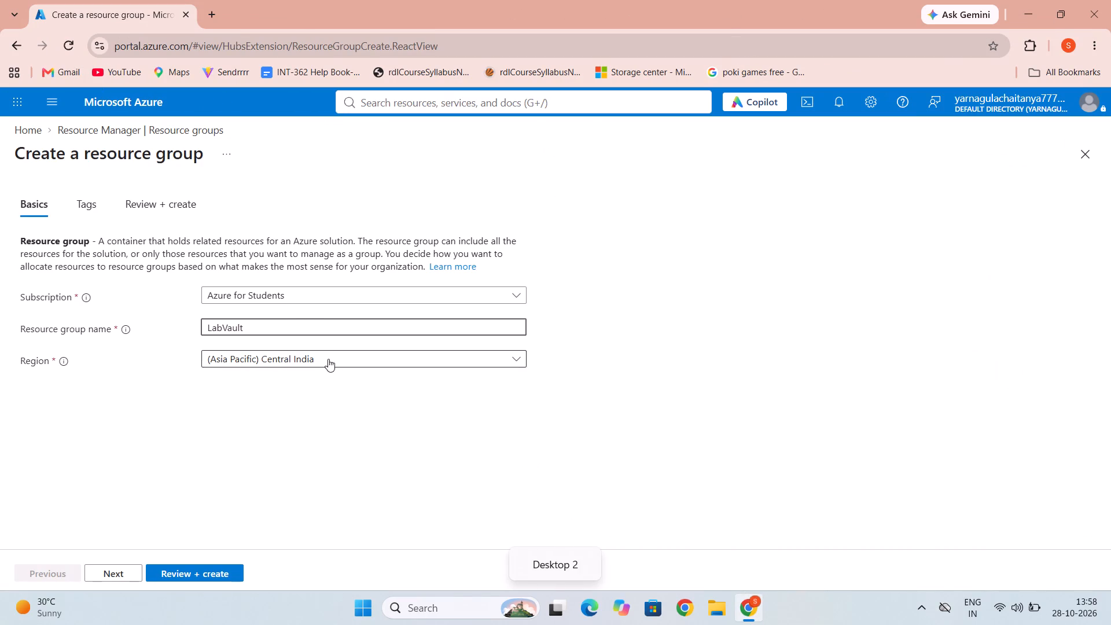
scroll(351, 405, "down", 1)
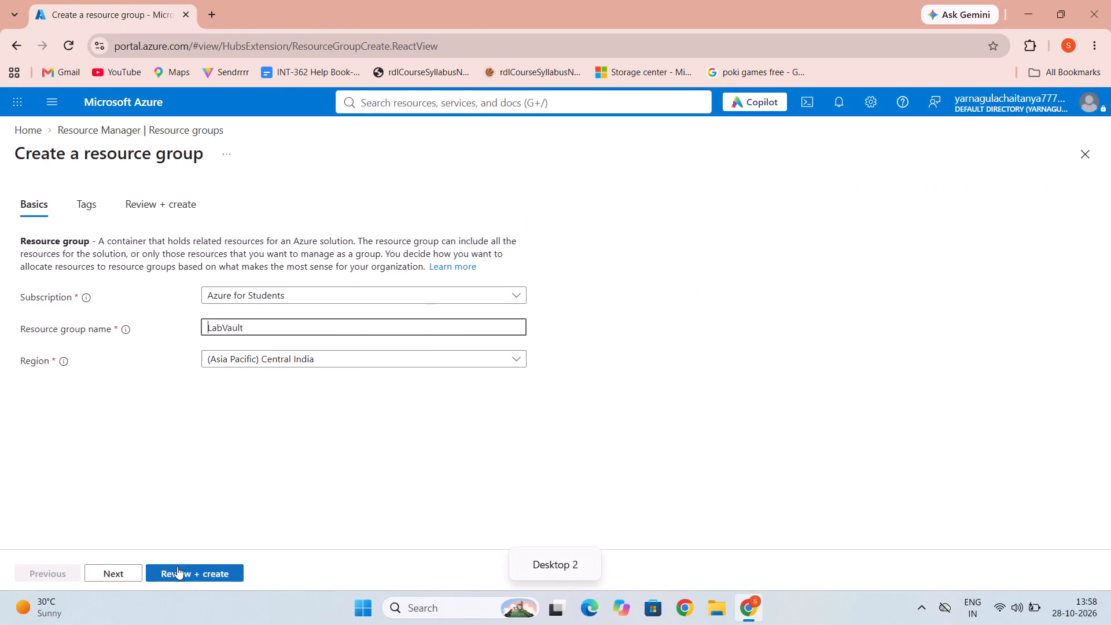
left_click(177, 576)
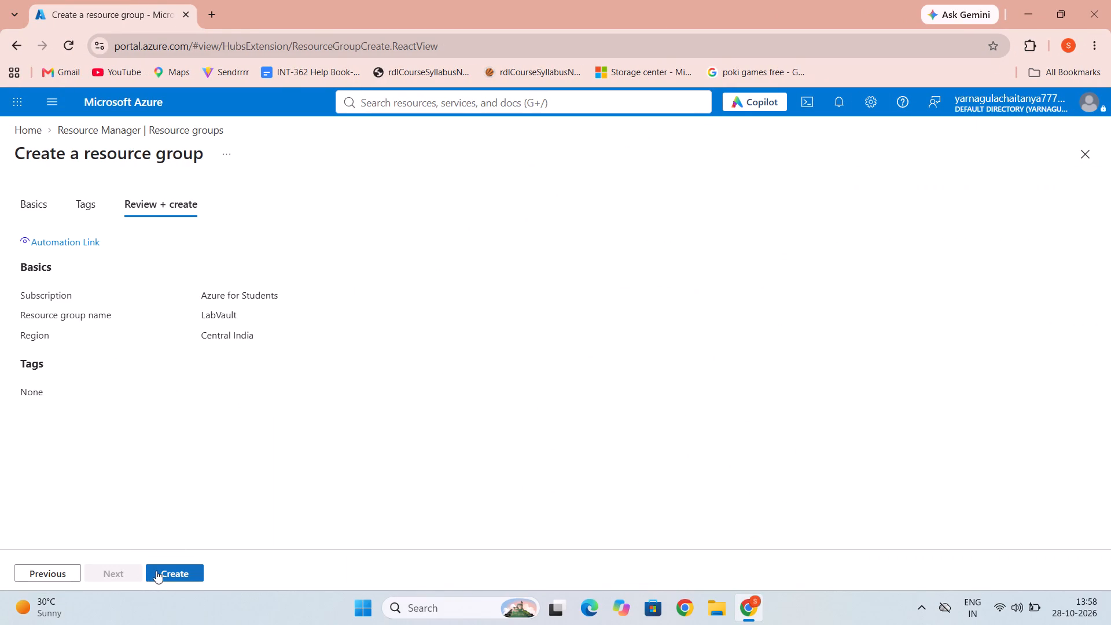
left_click(156, 571)
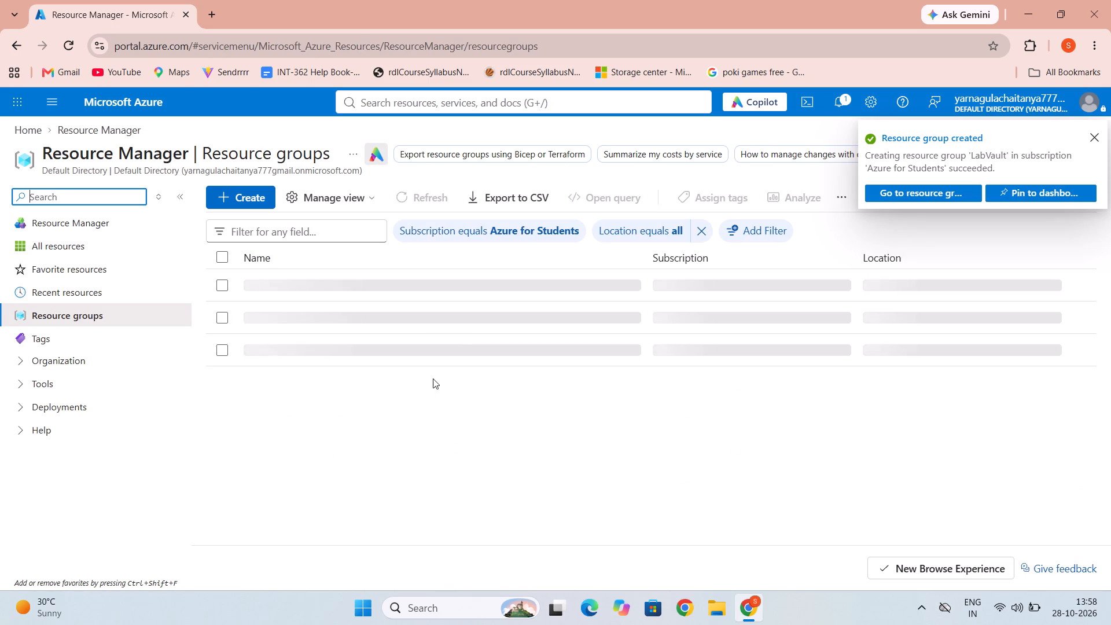
left_click(937, 194)
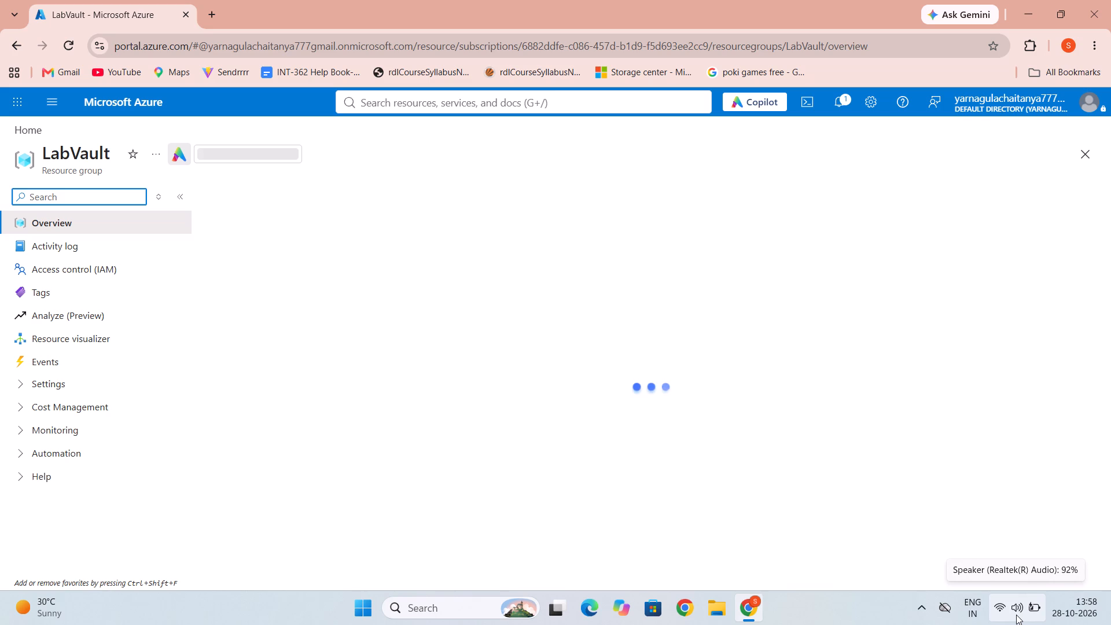
Check the Wi-Fi connection in the system's quick settings and refresh the portal page for the LabVault resource group.
left_click(1016, 615)
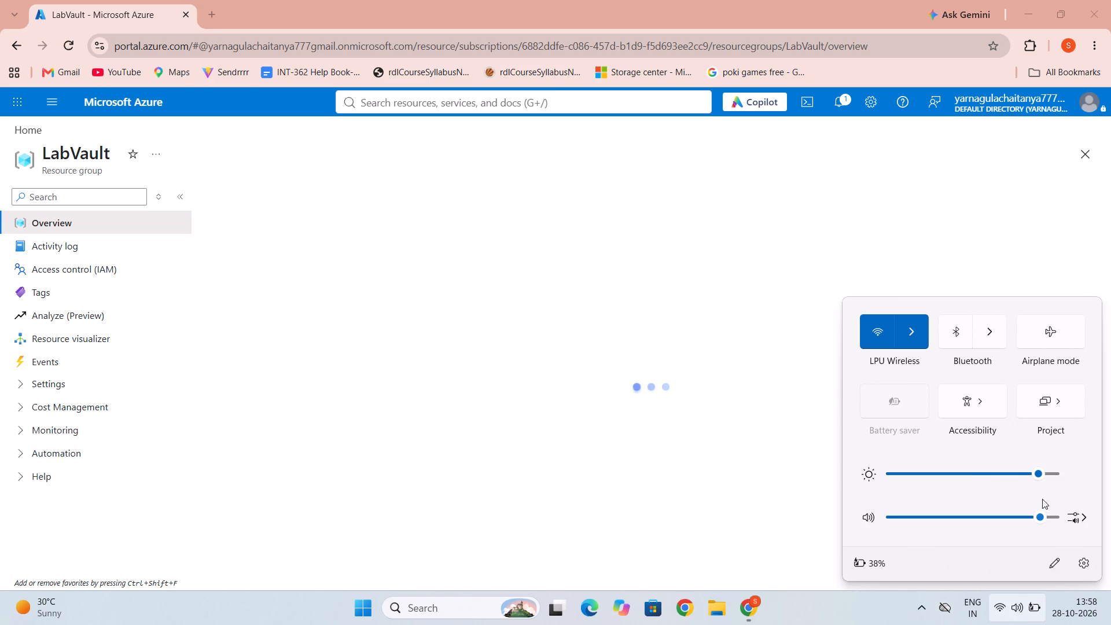
left_click(800, 252)
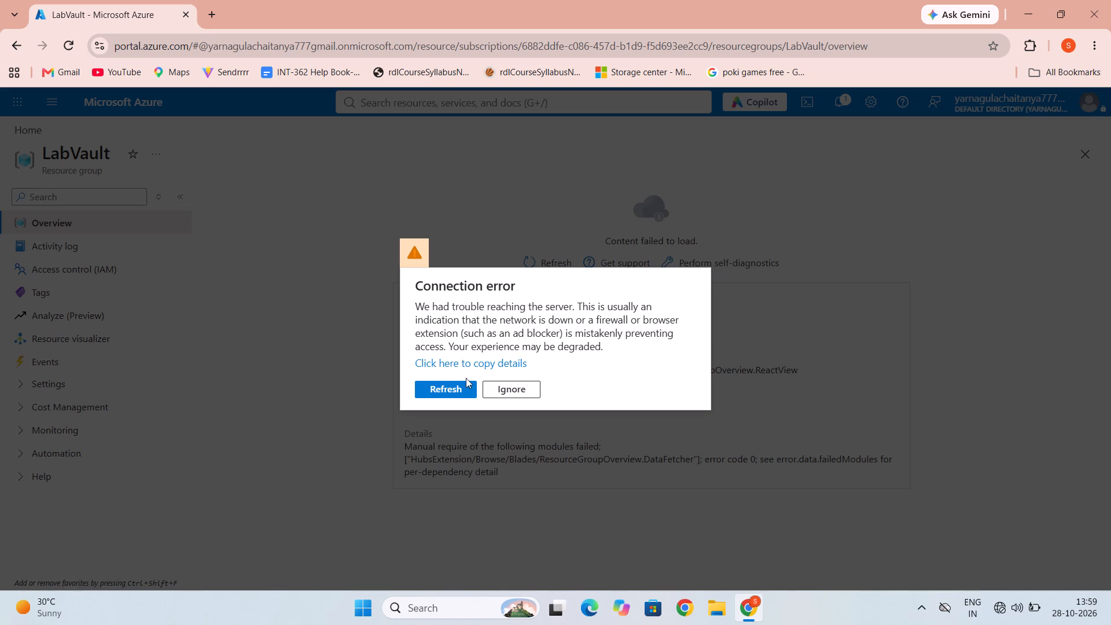
left_click(435, 392)
left_click(435, 392)
triple_click(460, 388)
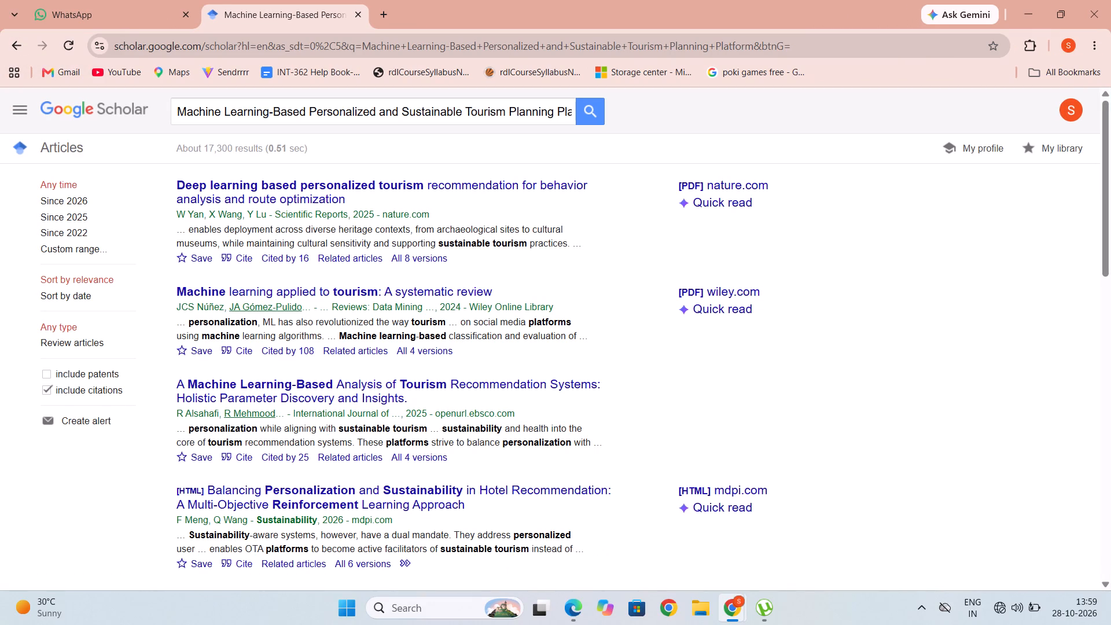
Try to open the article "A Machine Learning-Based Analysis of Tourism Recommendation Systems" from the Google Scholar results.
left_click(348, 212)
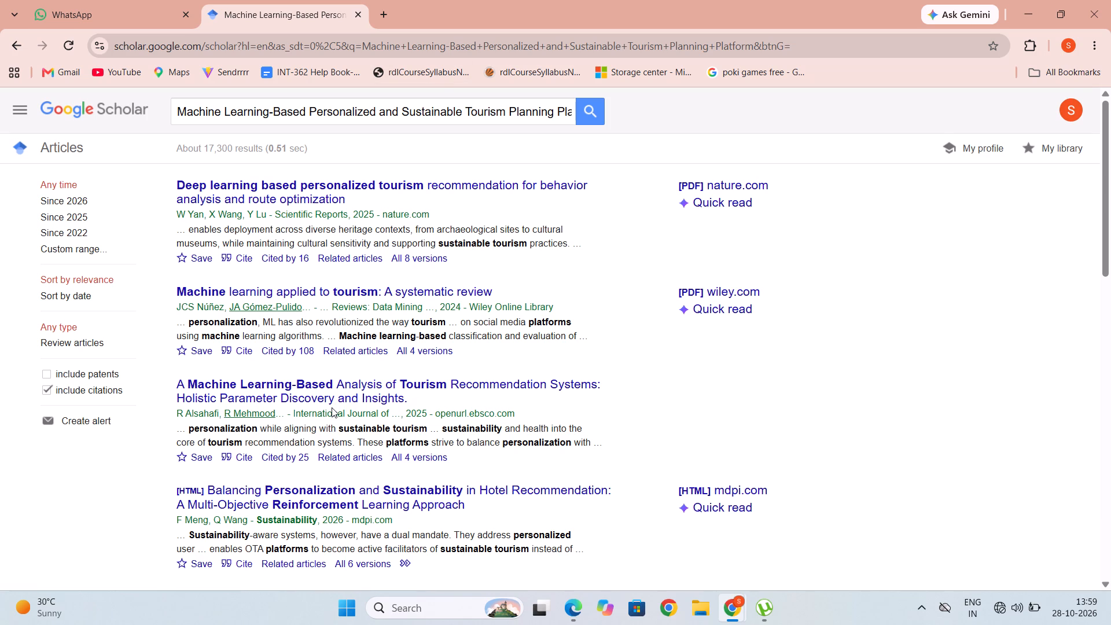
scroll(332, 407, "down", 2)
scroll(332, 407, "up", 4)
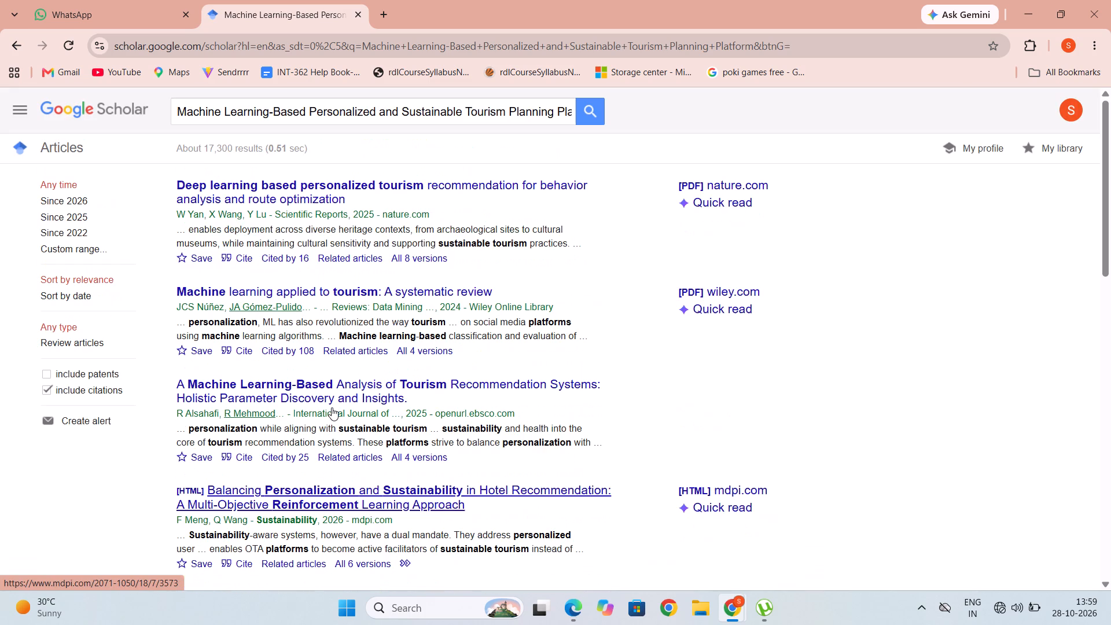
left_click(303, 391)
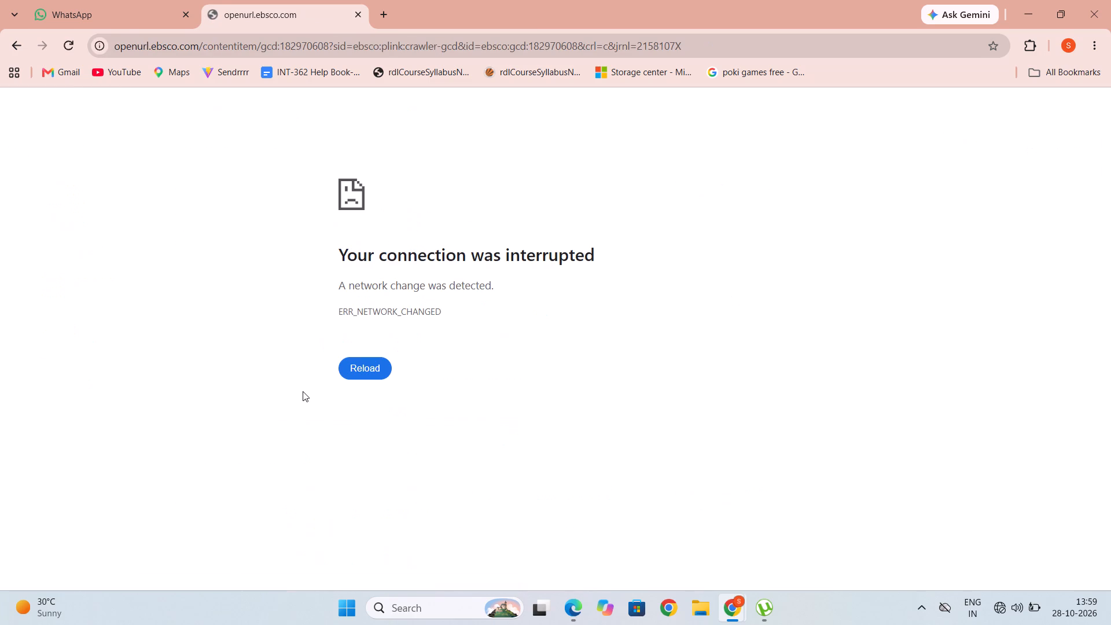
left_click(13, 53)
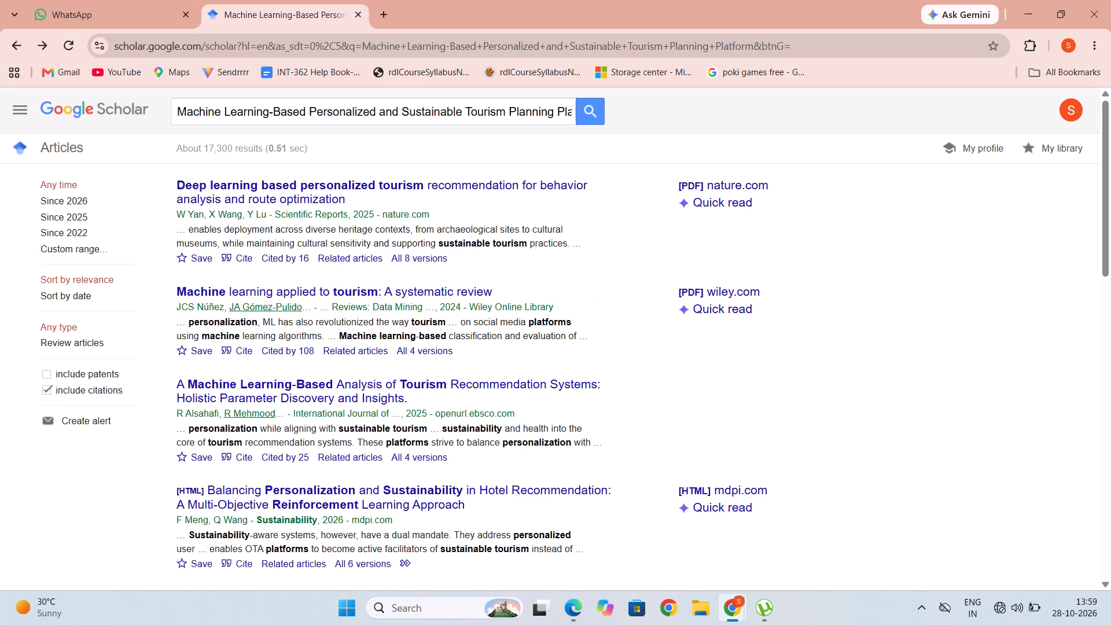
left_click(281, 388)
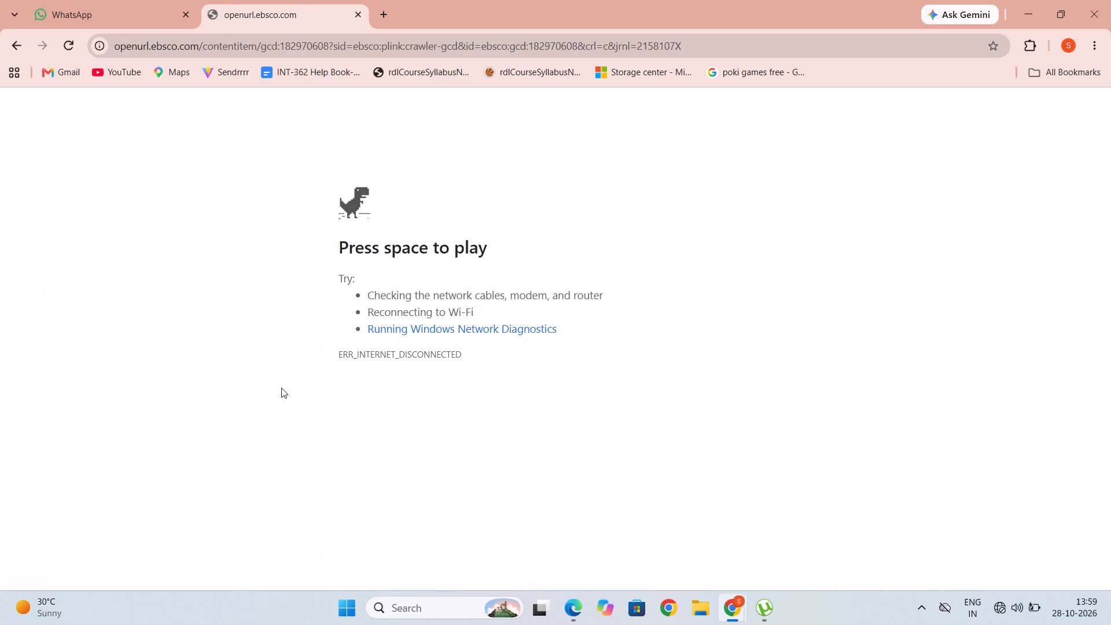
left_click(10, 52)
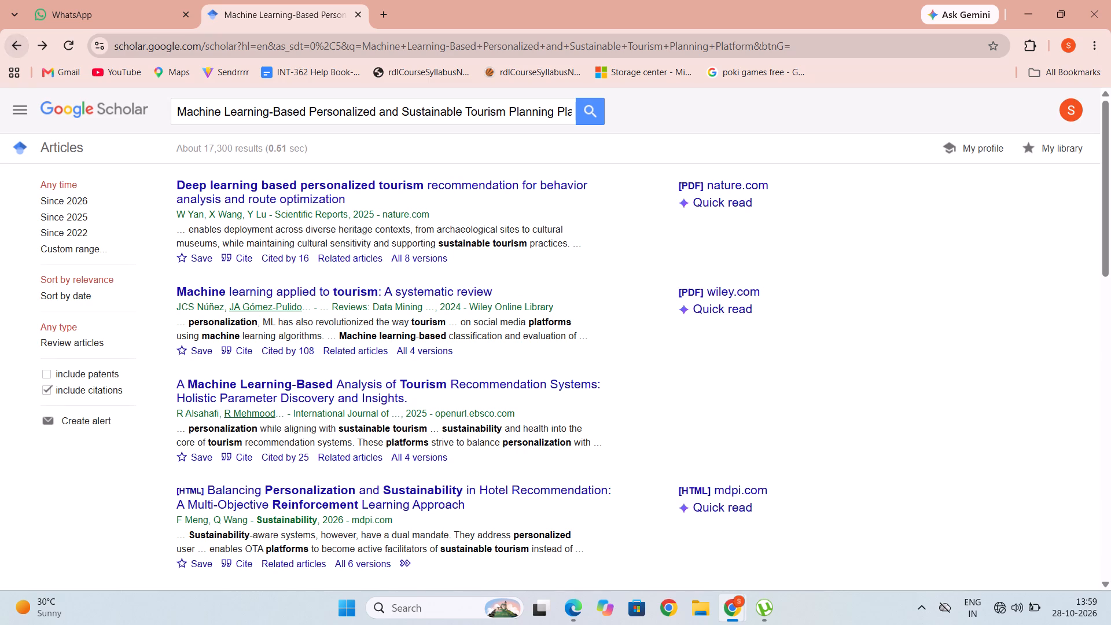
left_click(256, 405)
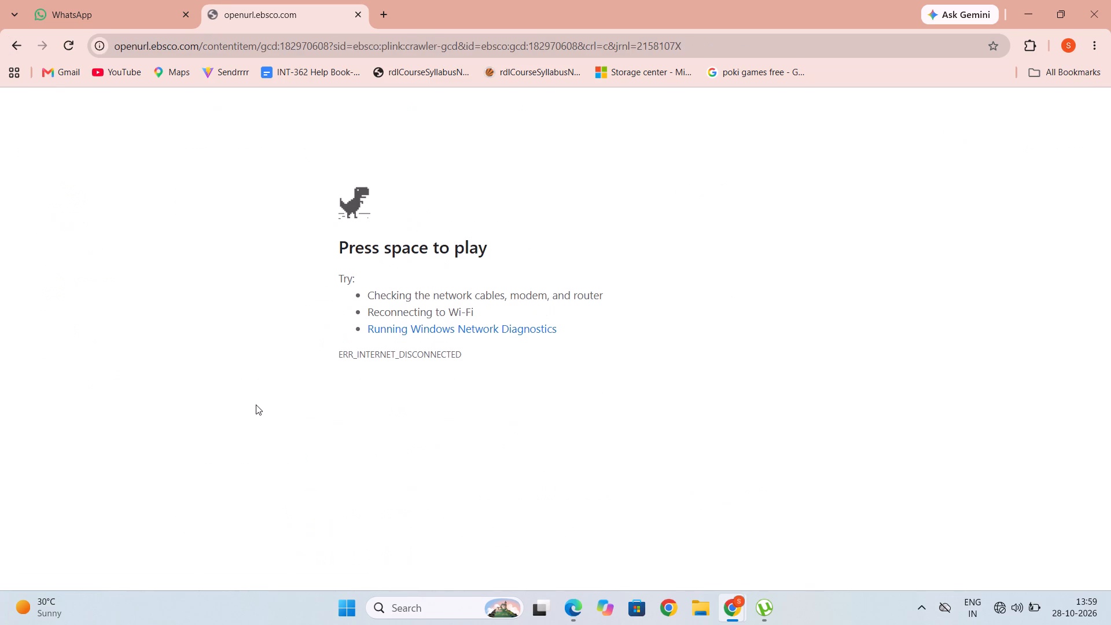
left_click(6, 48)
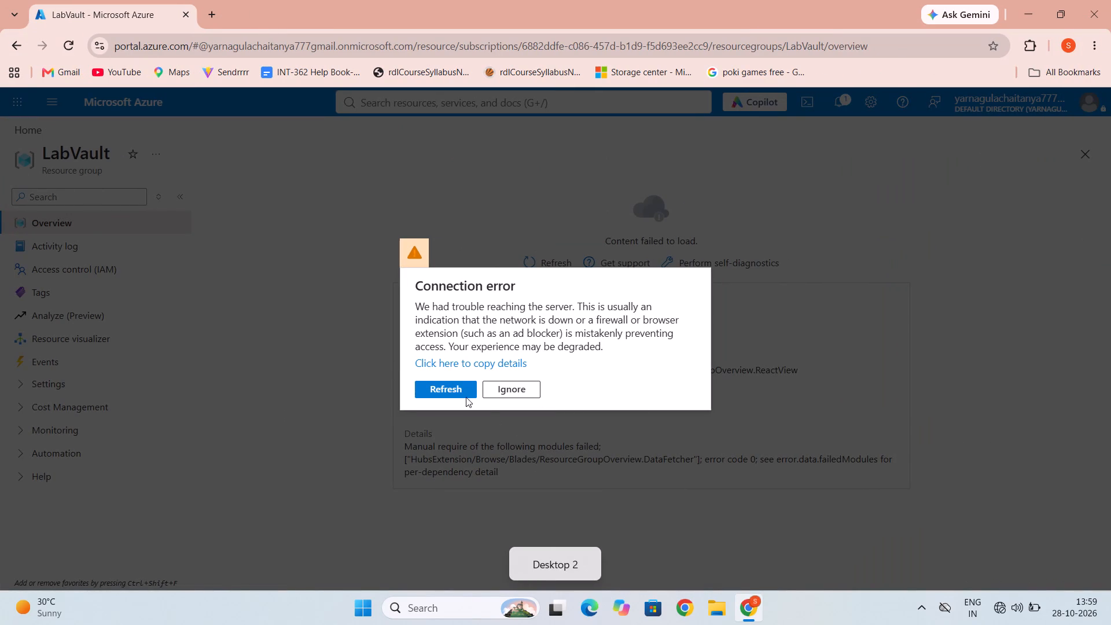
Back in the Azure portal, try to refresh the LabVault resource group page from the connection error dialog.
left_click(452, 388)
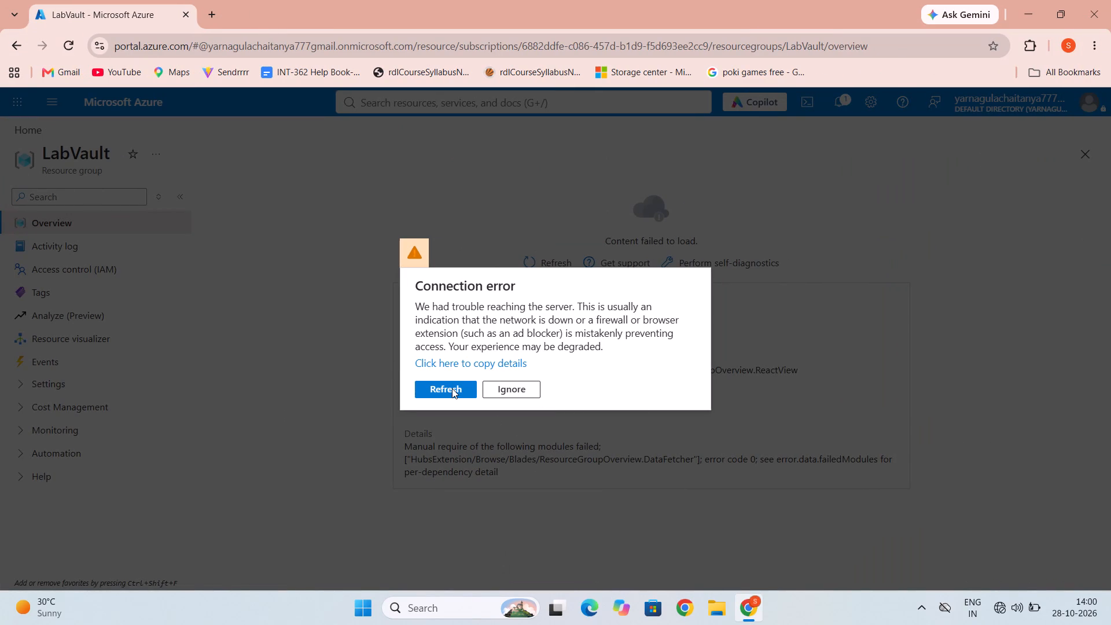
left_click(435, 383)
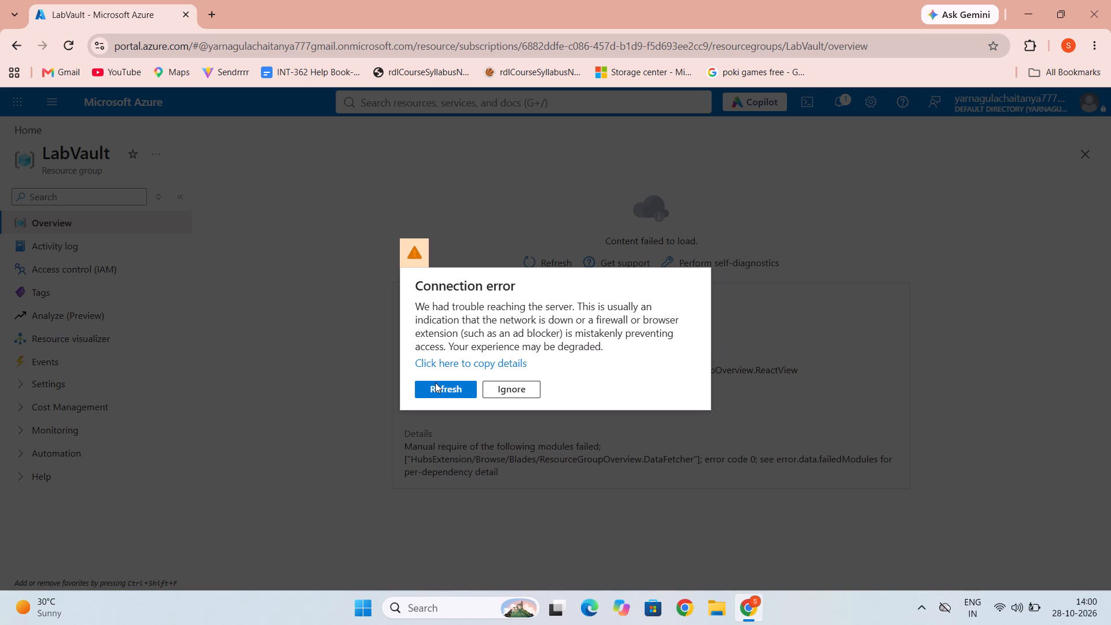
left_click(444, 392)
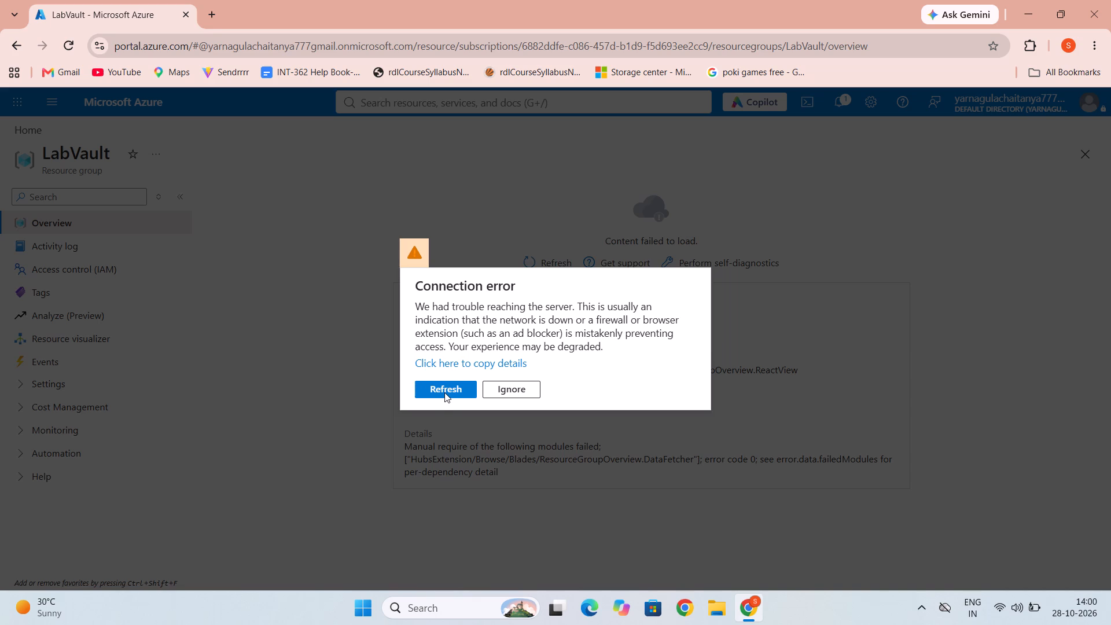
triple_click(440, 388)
Search Google for "ums lpu" in a new browser tab, and retry refreshing the LabVault page while the results load.
left_click(213, 19)
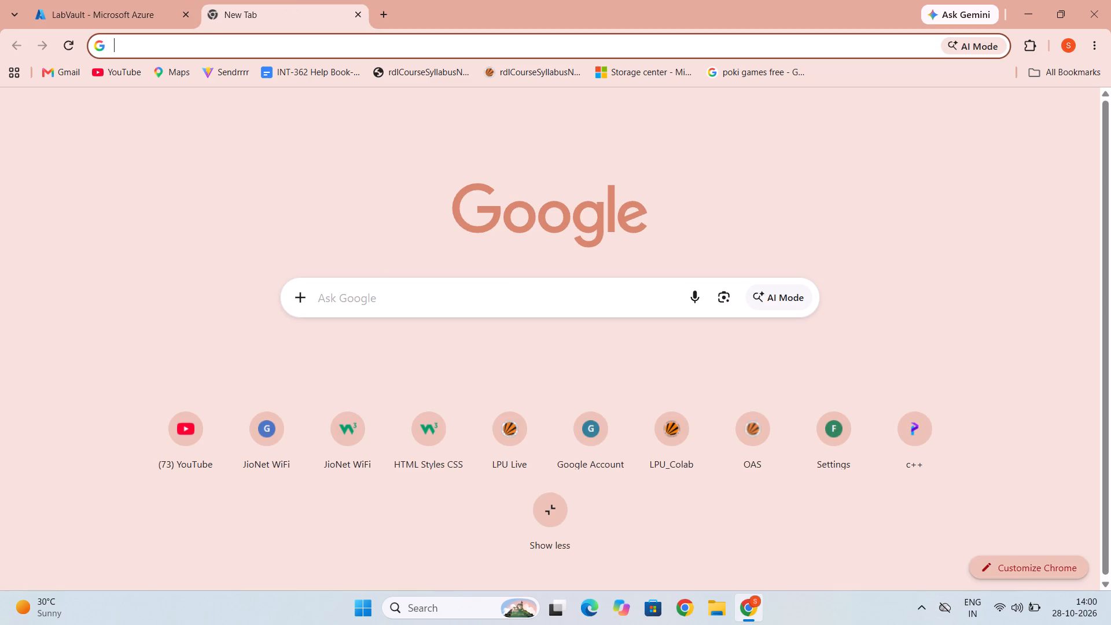
left_click(379, 291)
left_click(330, 349)
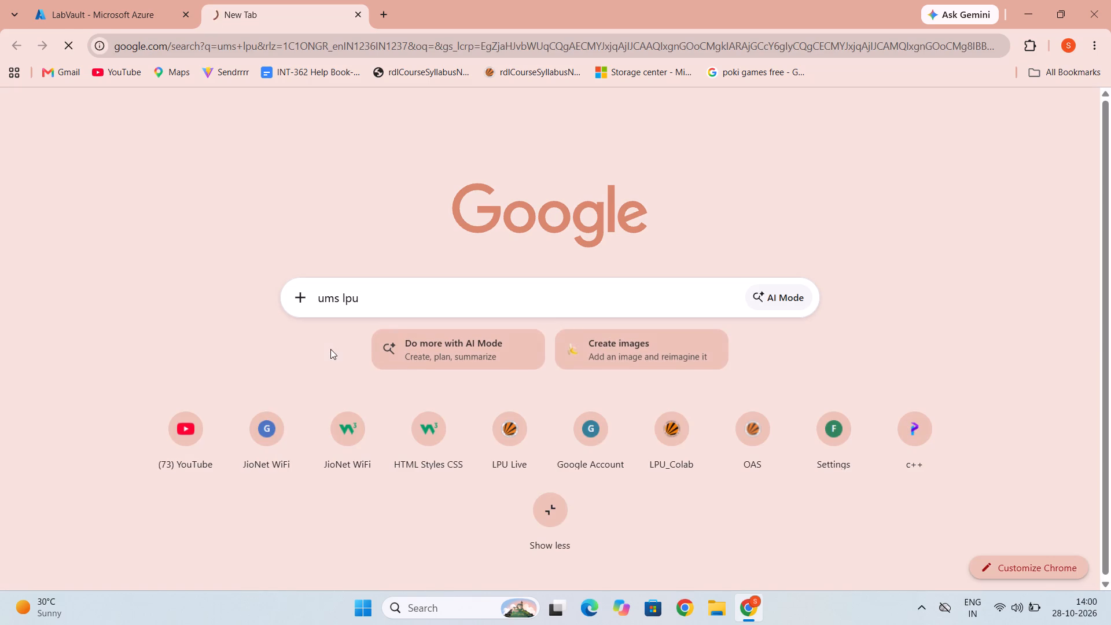
left_click(114, 1)
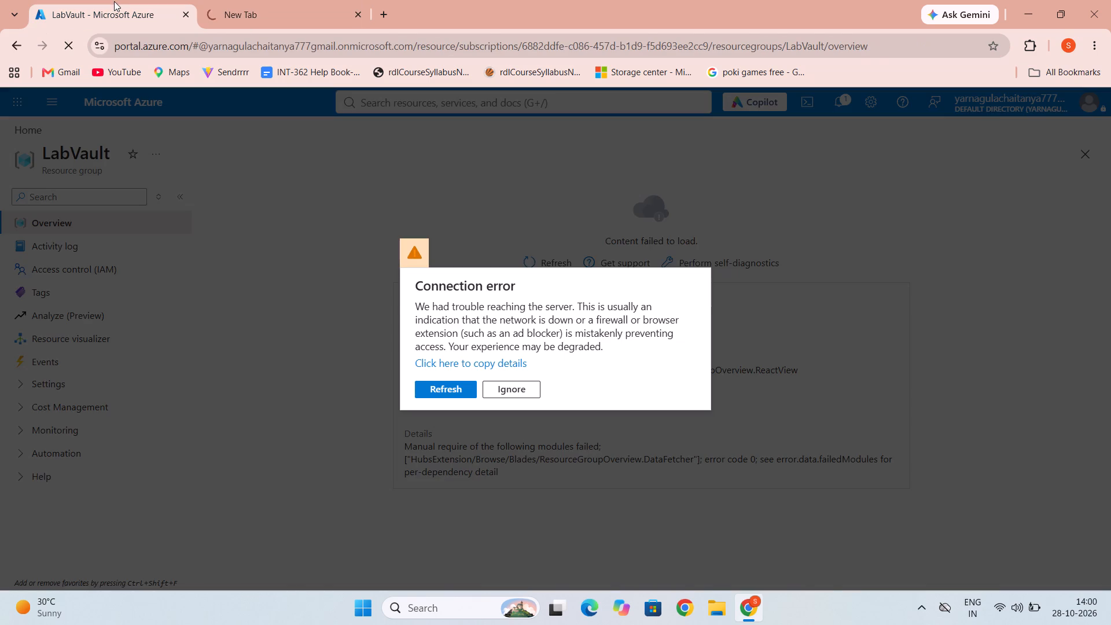
left_click(444, 387)
left_click(265, 8)
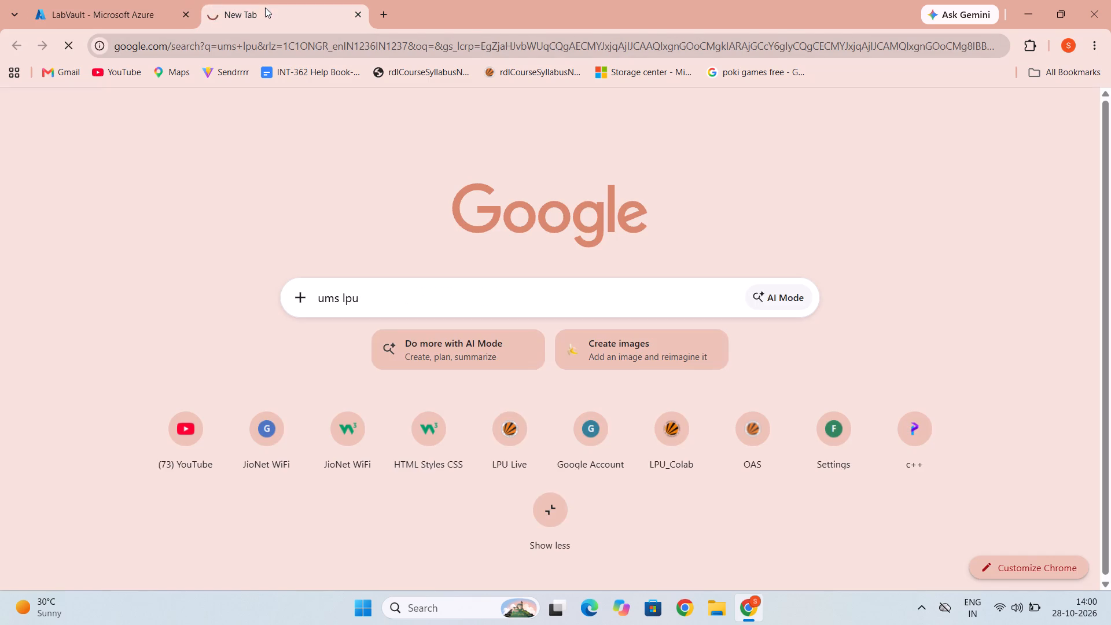
left_click(356, 290)
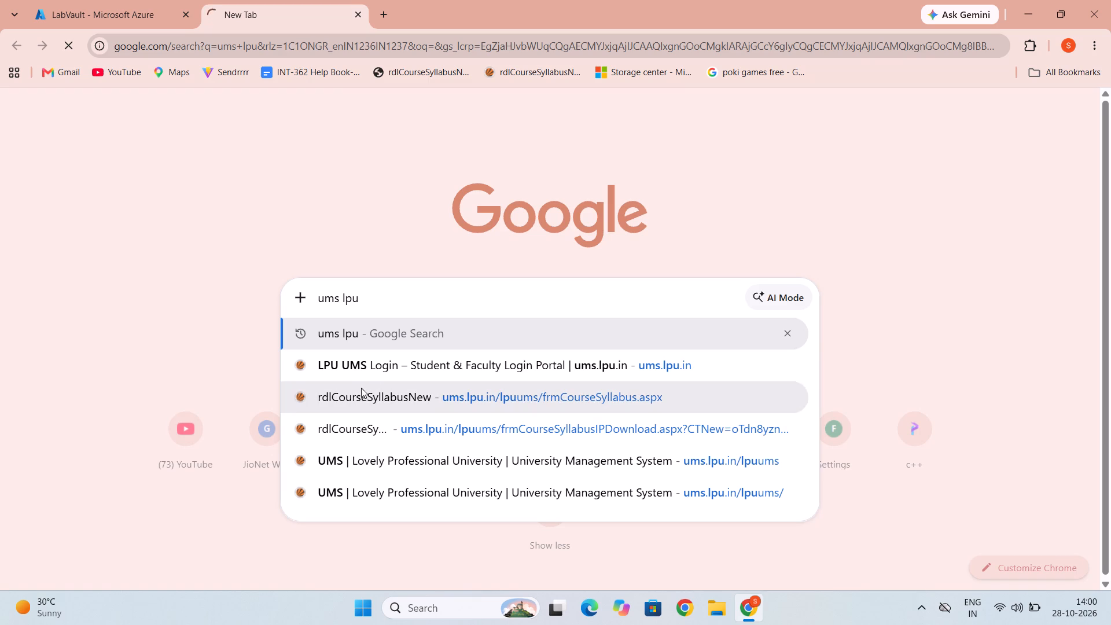
key("Return")
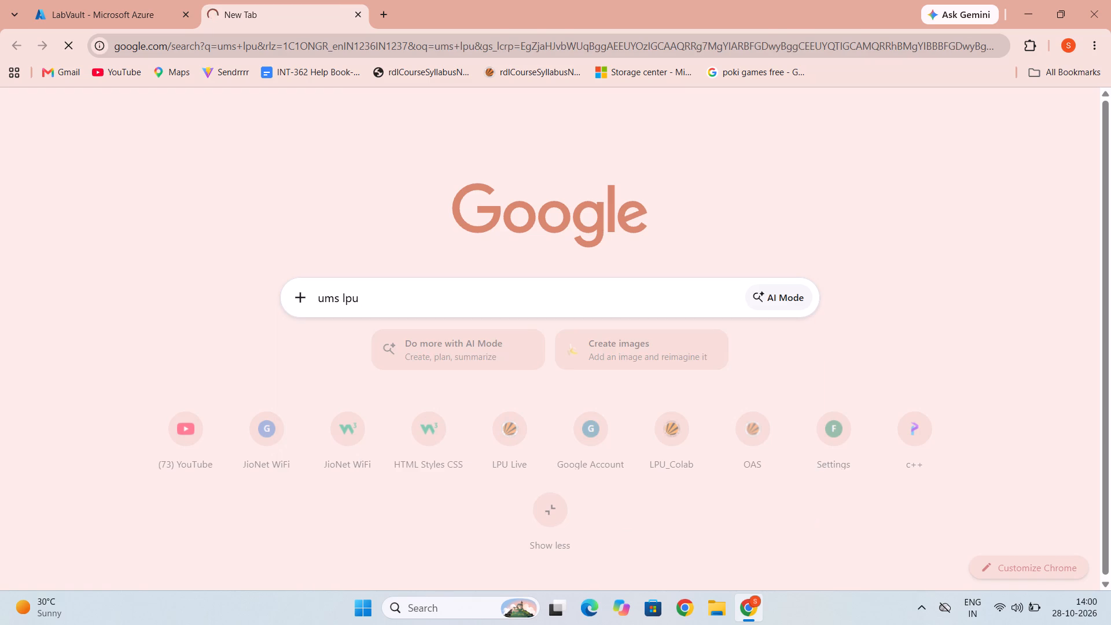
left_click(76, 6)
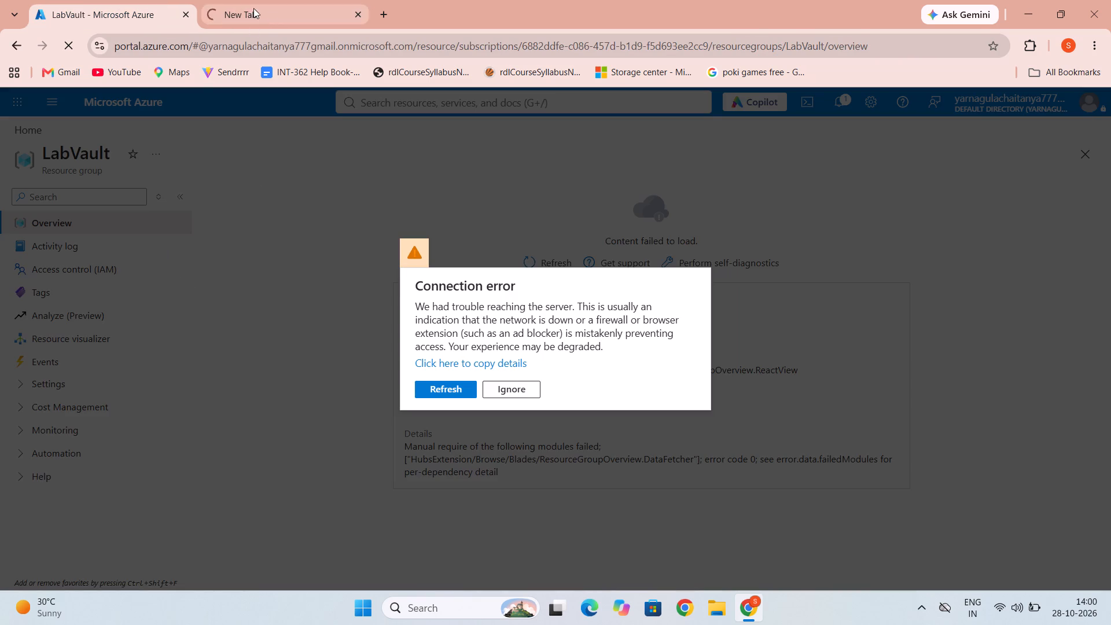
left_click(276, 12)
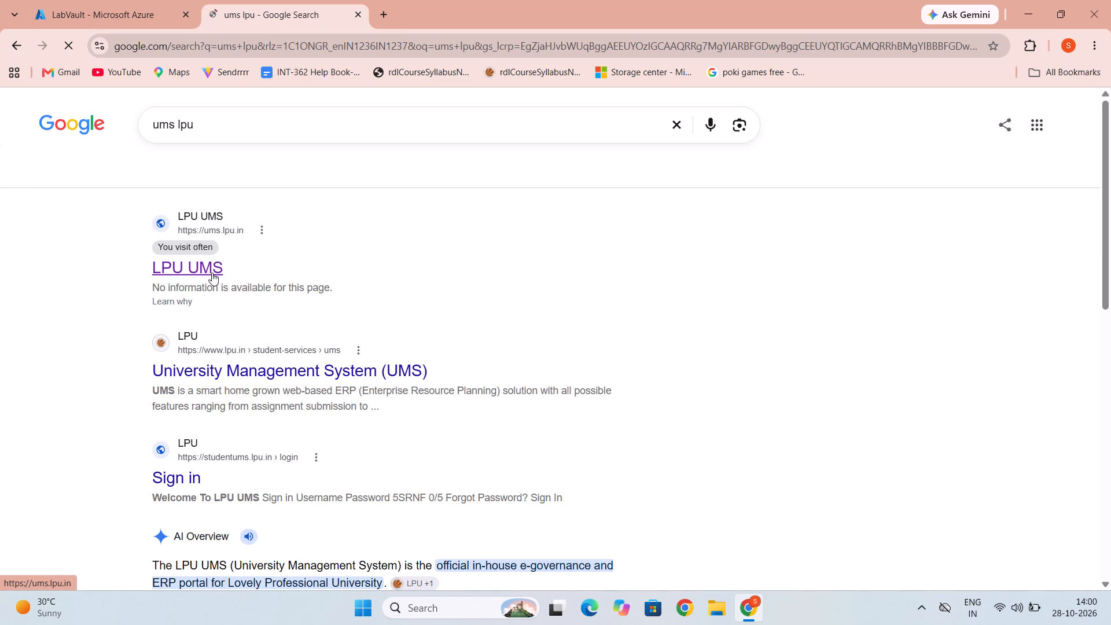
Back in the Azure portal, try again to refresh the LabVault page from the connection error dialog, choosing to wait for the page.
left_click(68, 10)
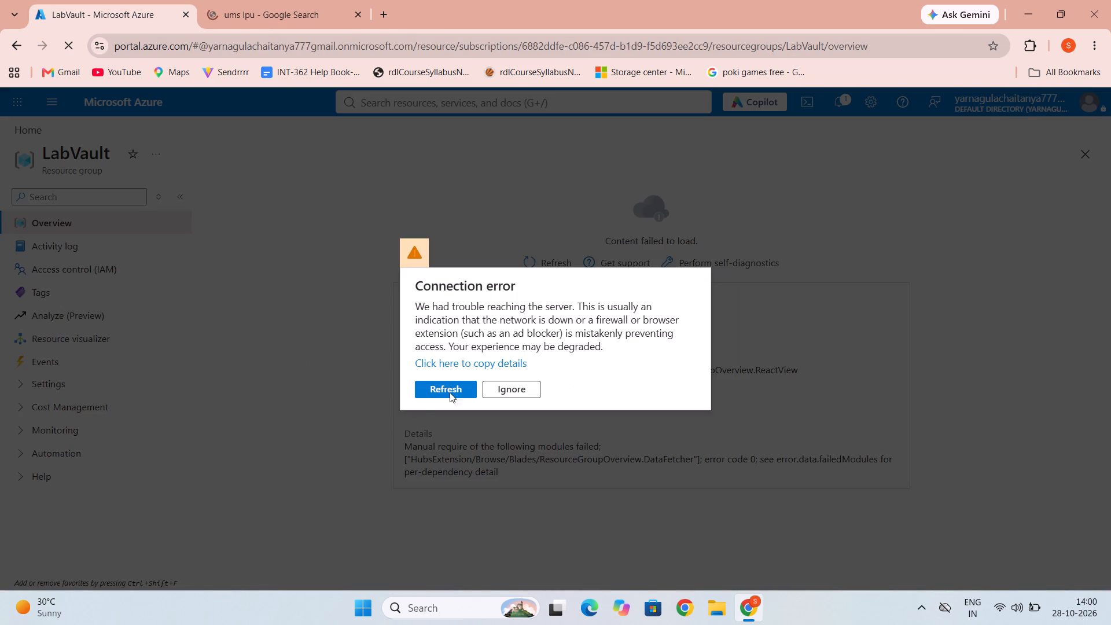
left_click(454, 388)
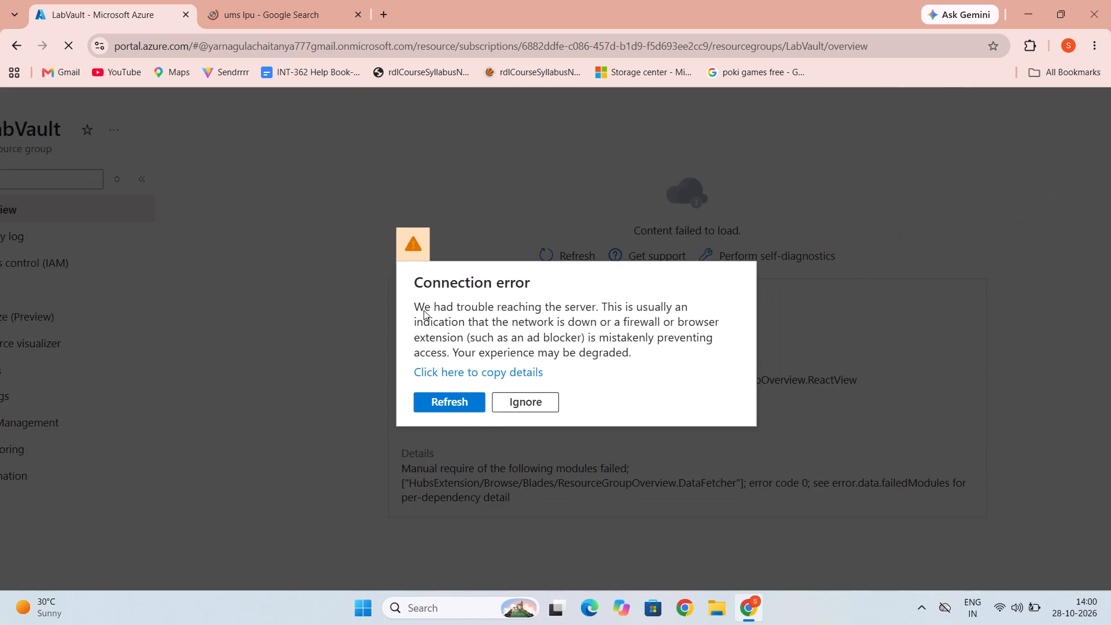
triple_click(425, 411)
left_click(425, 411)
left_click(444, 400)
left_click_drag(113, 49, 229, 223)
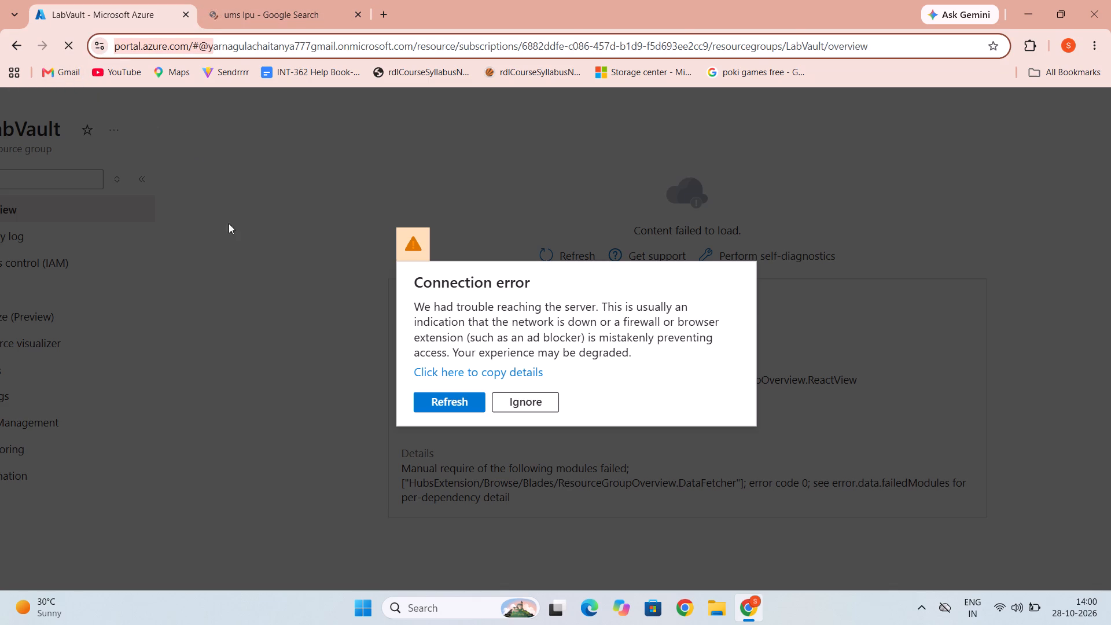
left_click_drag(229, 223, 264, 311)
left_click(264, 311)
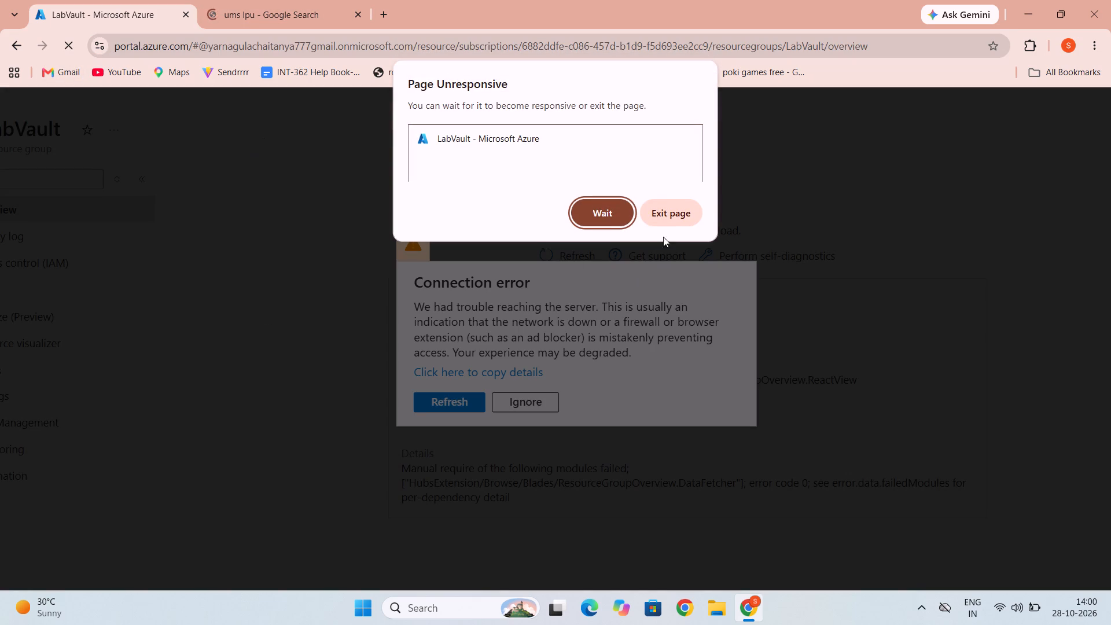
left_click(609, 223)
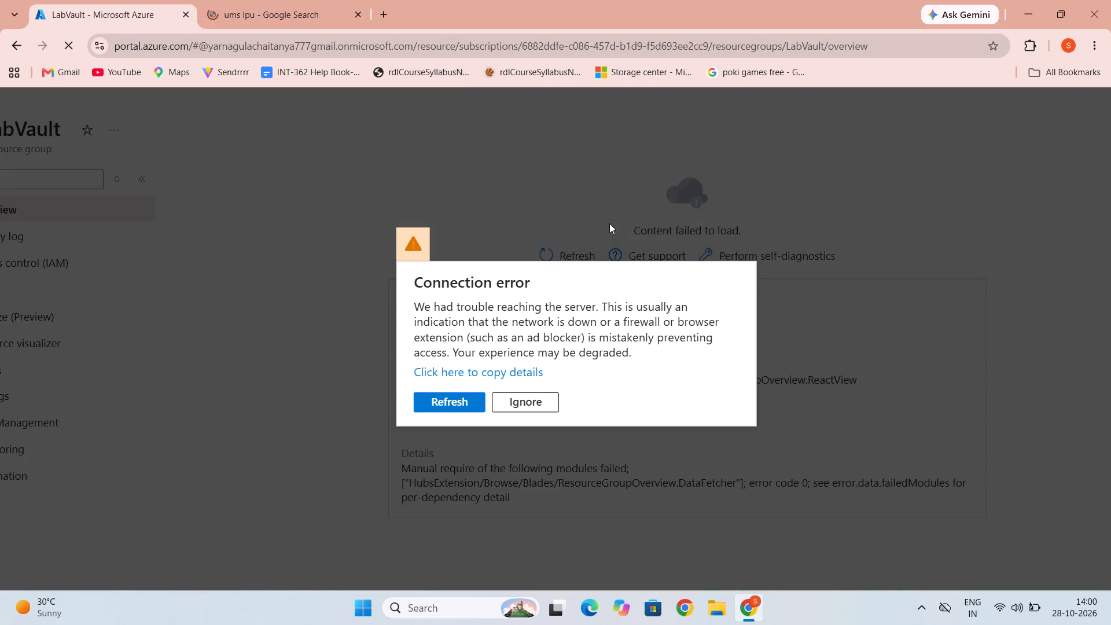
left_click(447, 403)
Switch the Wi-Fi connection from Nothing Phone(2a)_3450 to LPU Block-37 with automatic connection enabled, and check its connection status.
left_click(1014, 616)
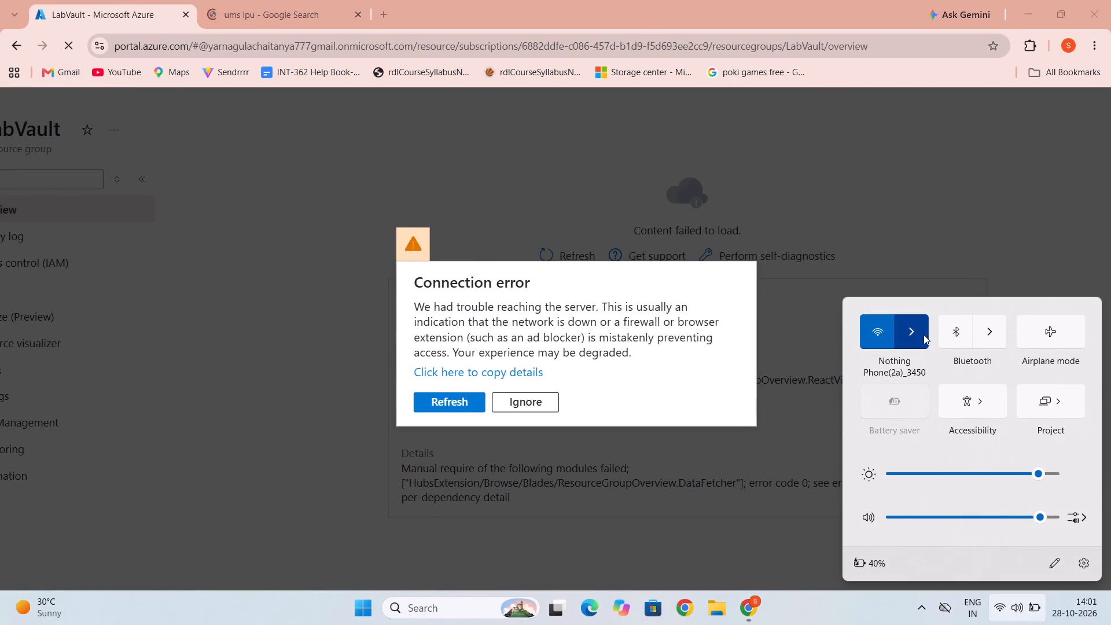
left_click(924, 334)
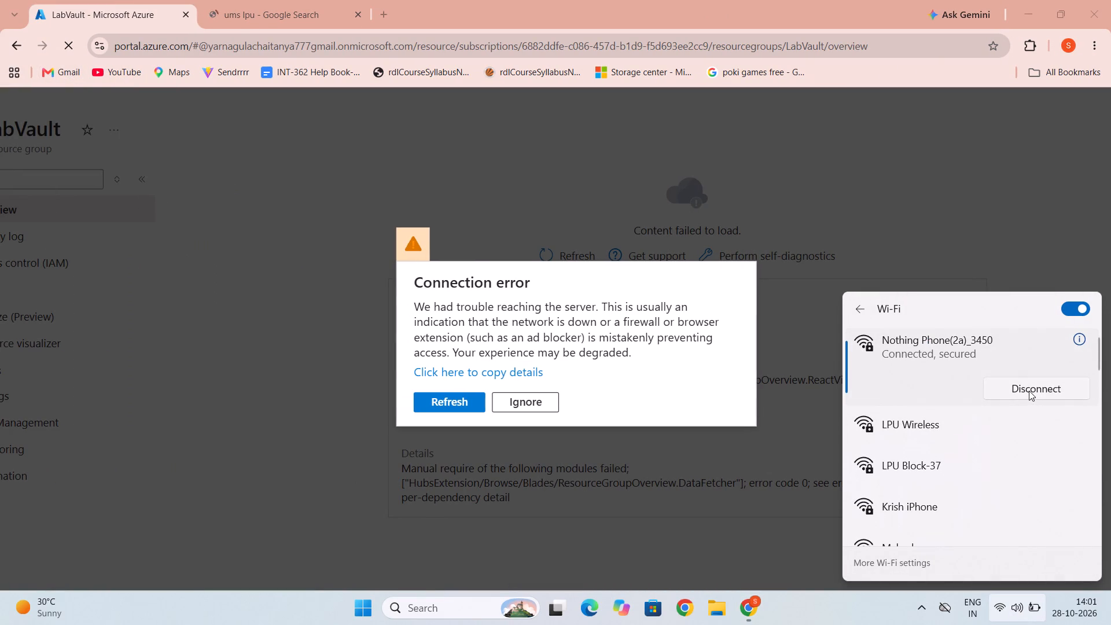
left_click(1029, 391)
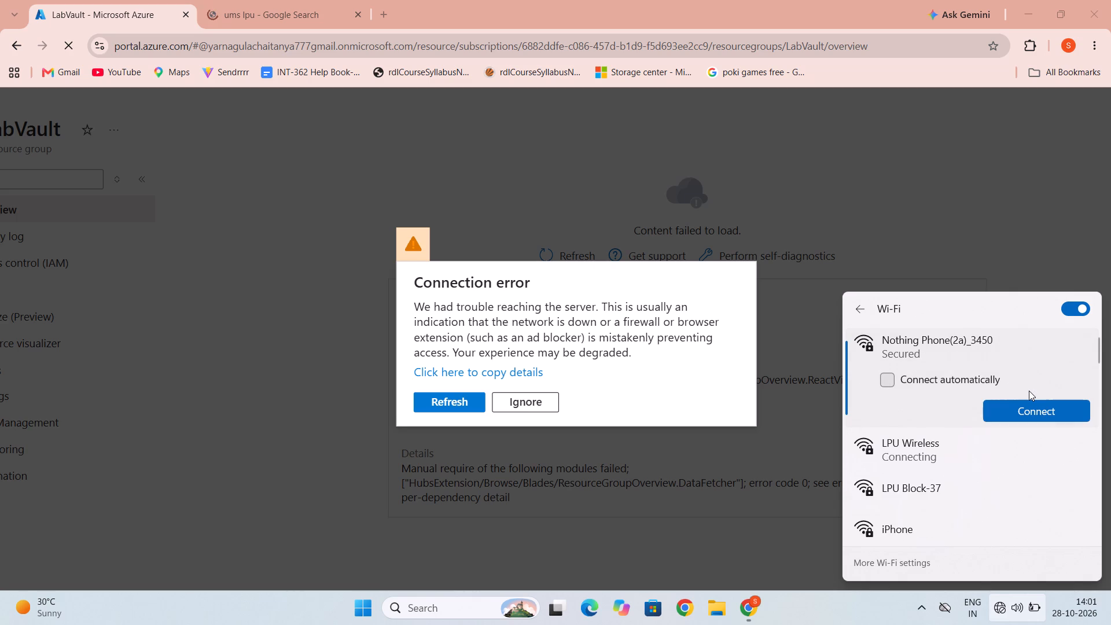
left_click(893, 447)
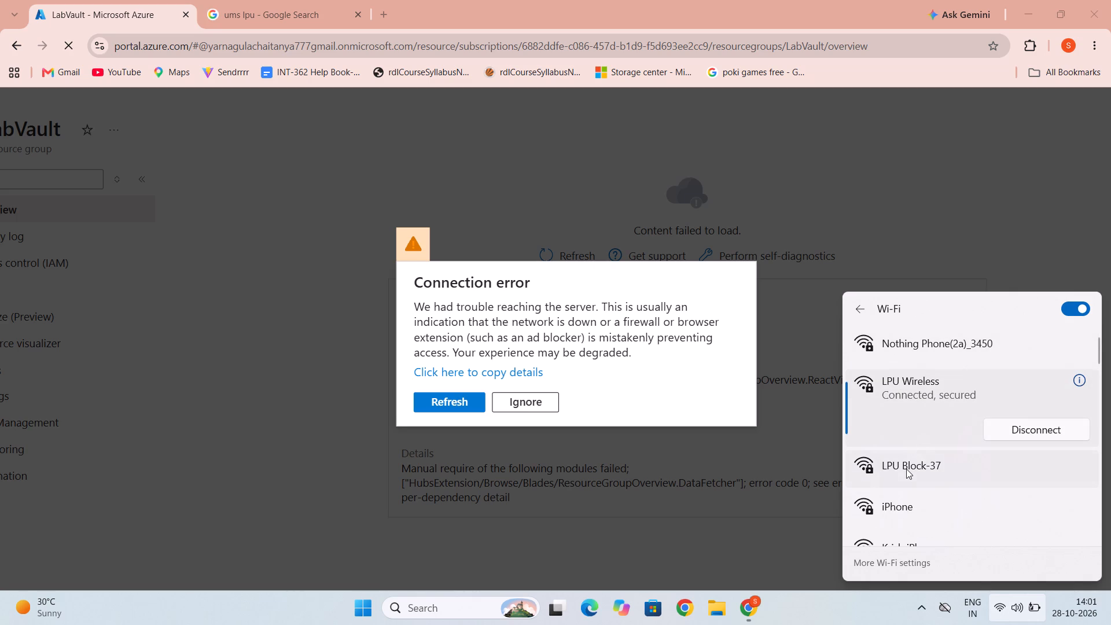
left_click(906, 469)
left_click(888, 462)
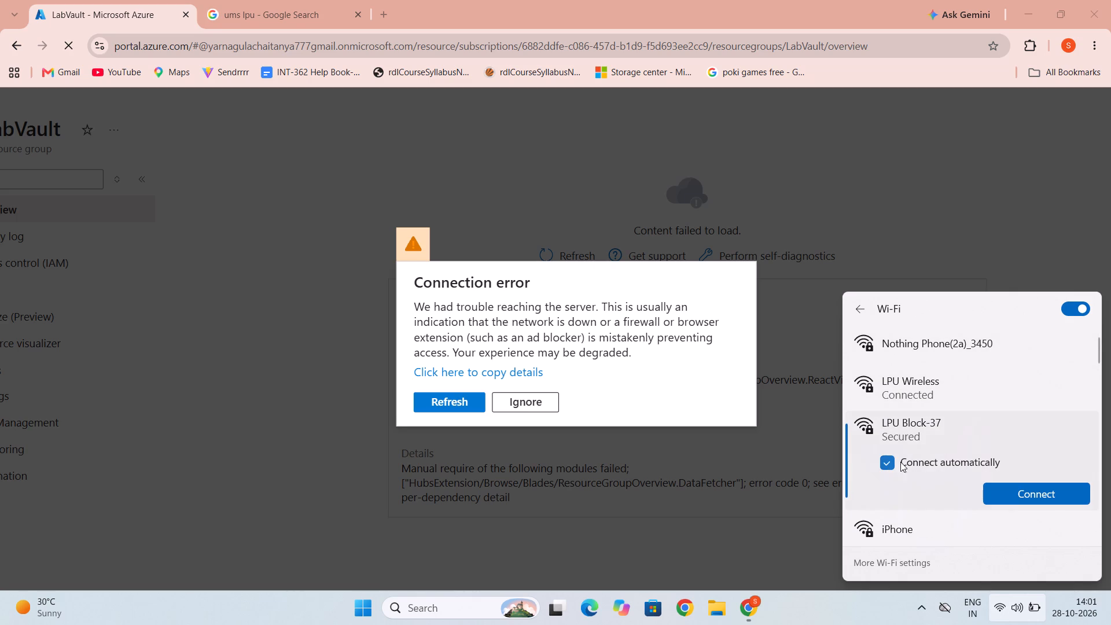
left_click(1029, 494)
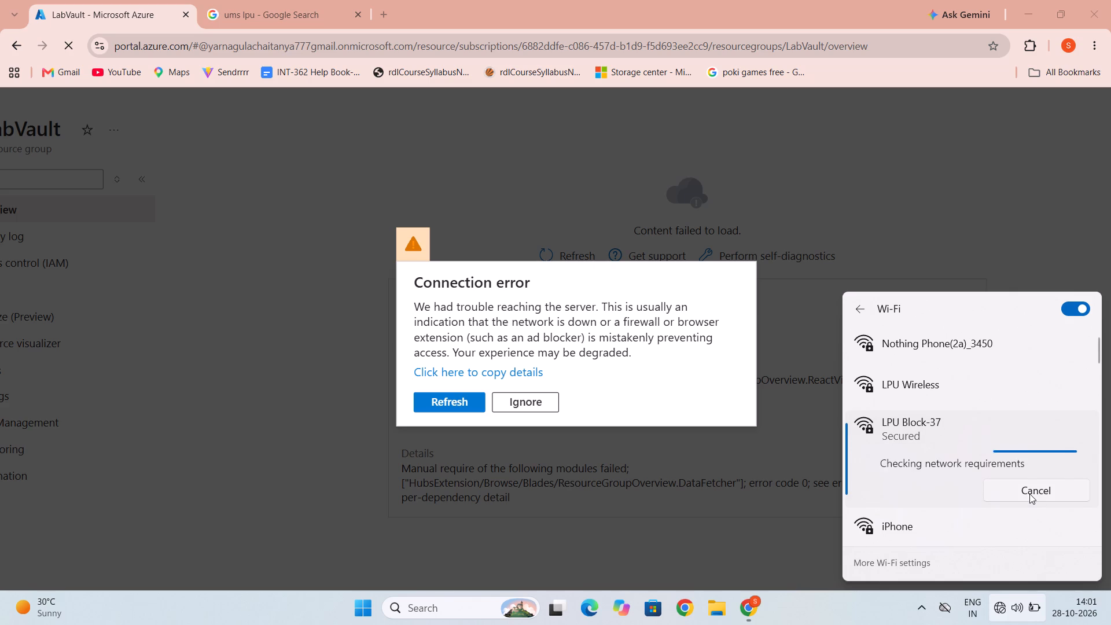
left_click(859, 317)
left_click(911, 325)
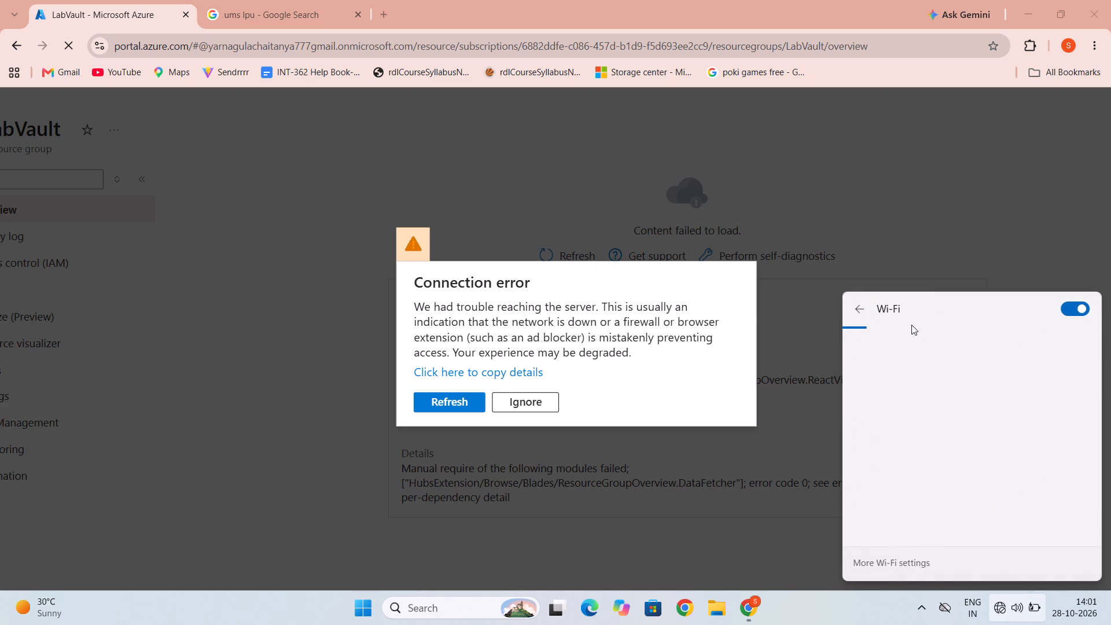
left_click(858, 308)
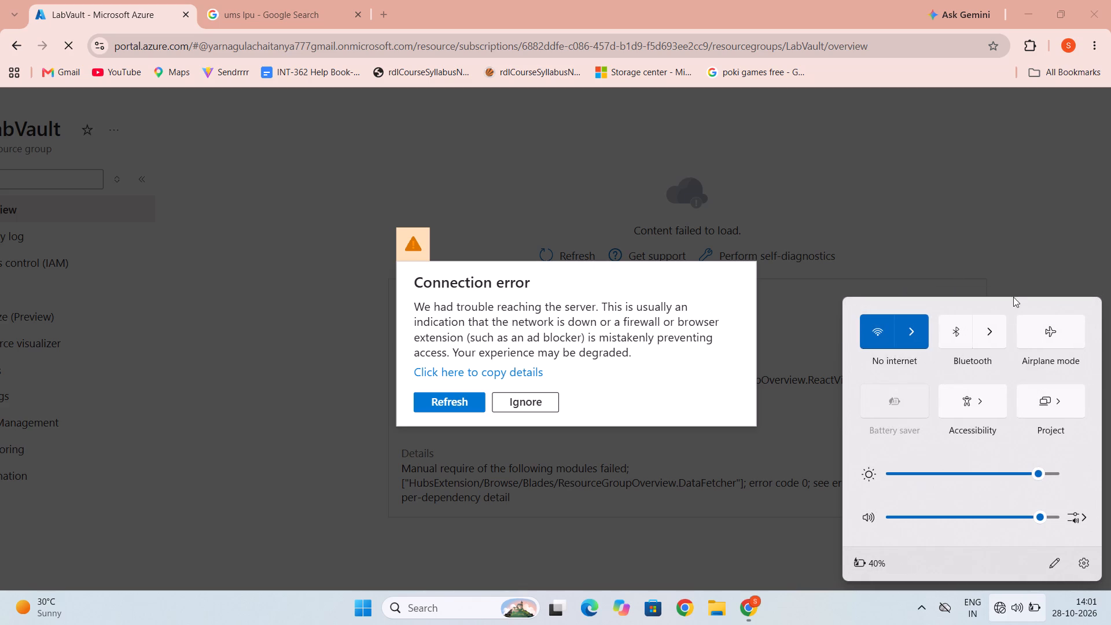
left_click(914, 341)
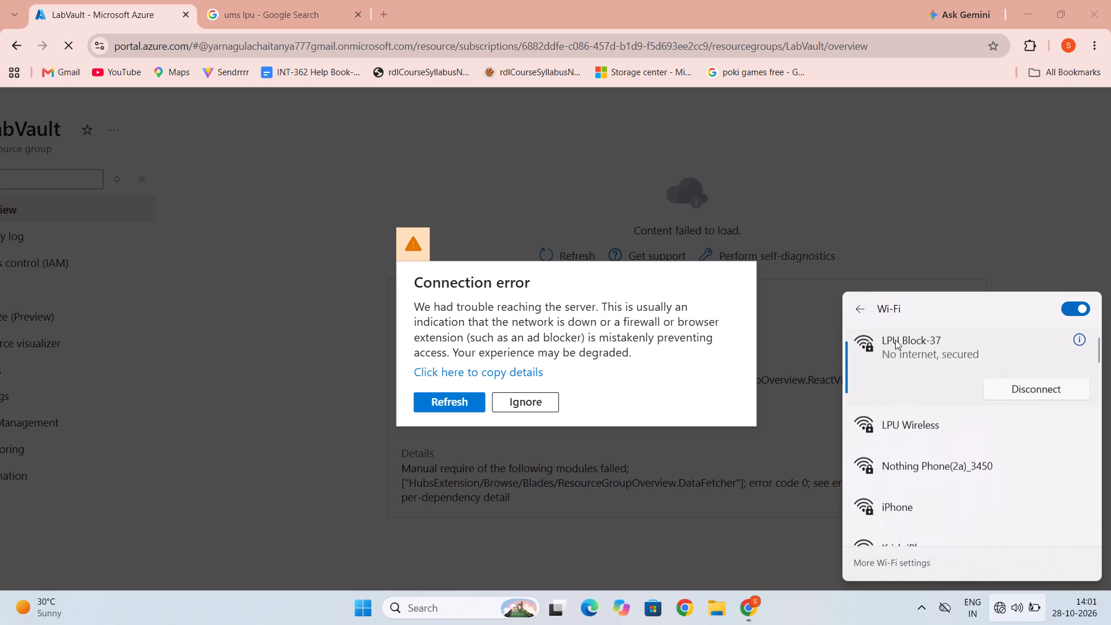
left_click(863, 303)
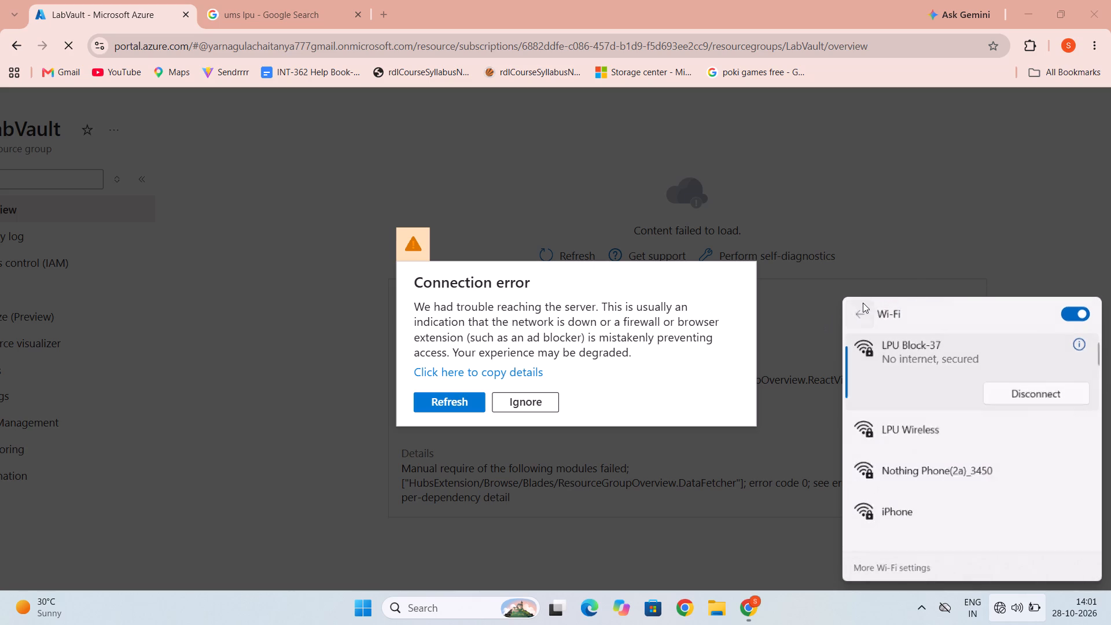
left_click(628, 193)
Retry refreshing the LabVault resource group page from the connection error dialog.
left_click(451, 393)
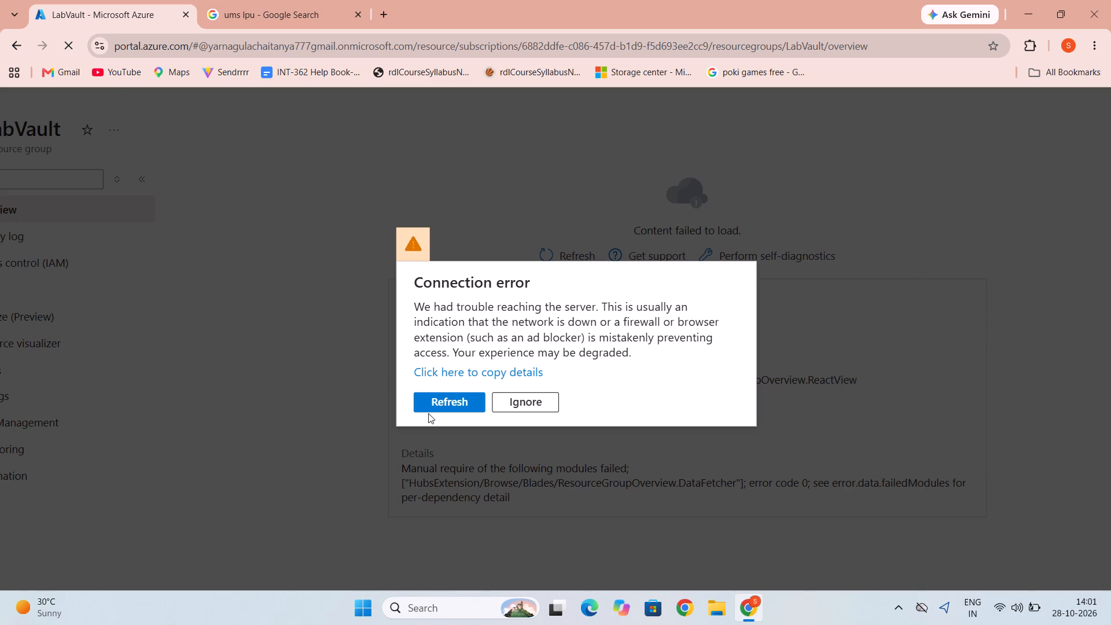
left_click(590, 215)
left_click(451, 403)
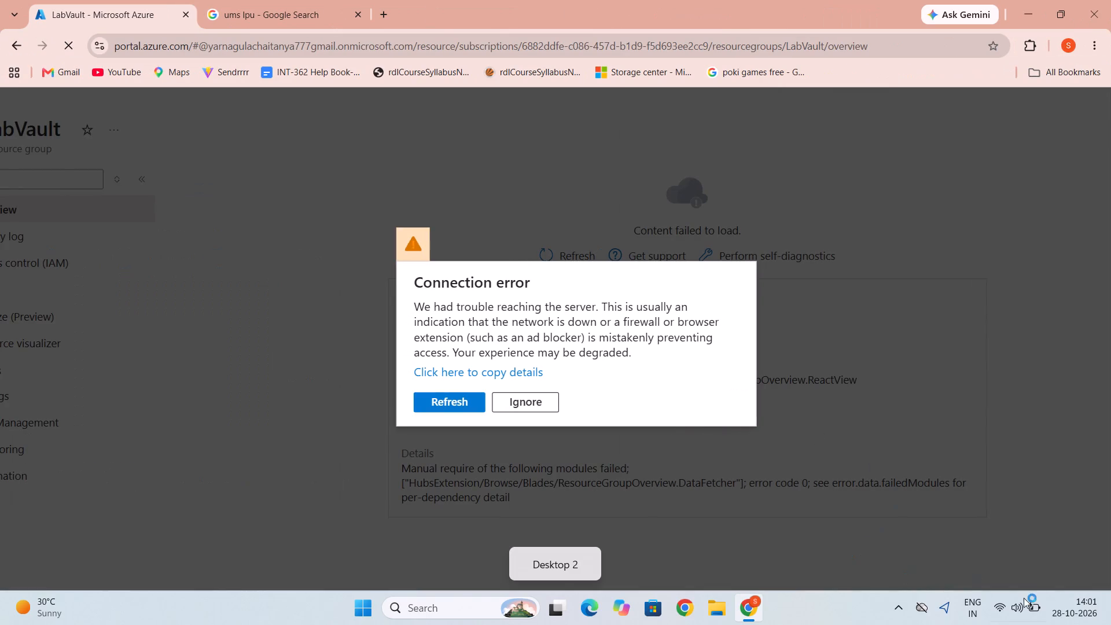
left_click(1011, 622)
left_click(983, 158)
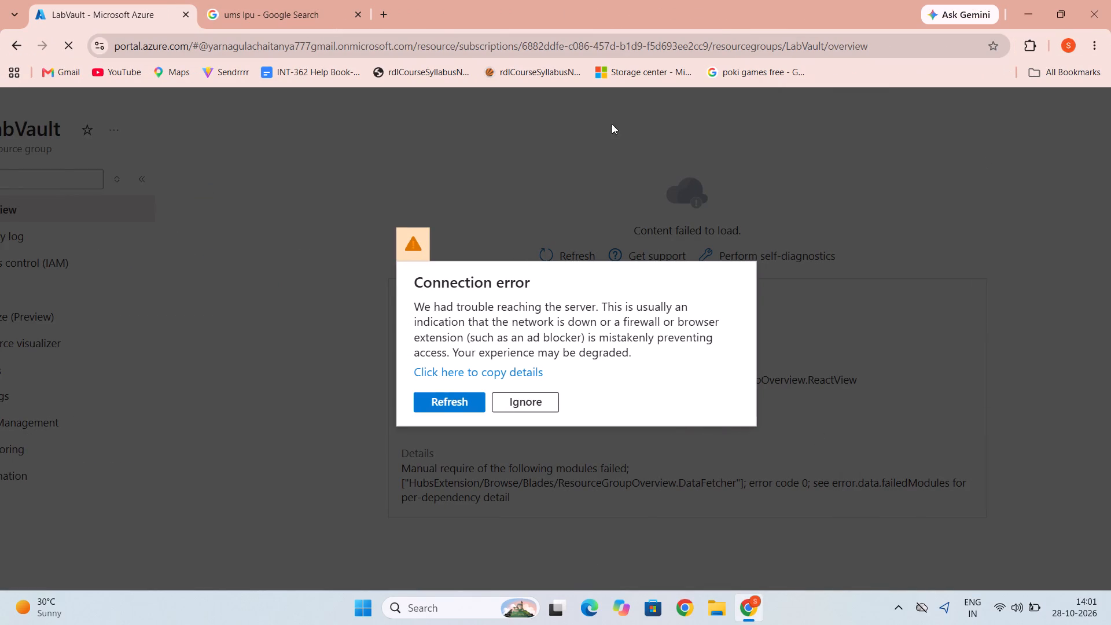
On the other desktop, retry opening "A Machine Learning-Based Analysis of Tourism Recommendation Systems" from the Google Scholar results, and return to the results.
left_click(9, 46)
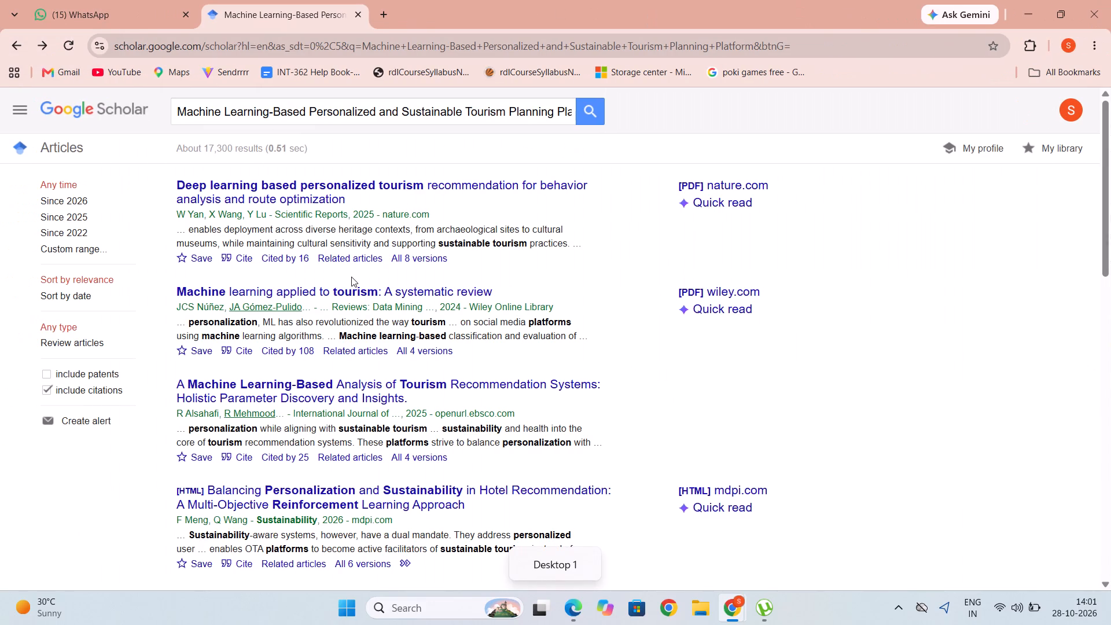
left_click(281, 398)
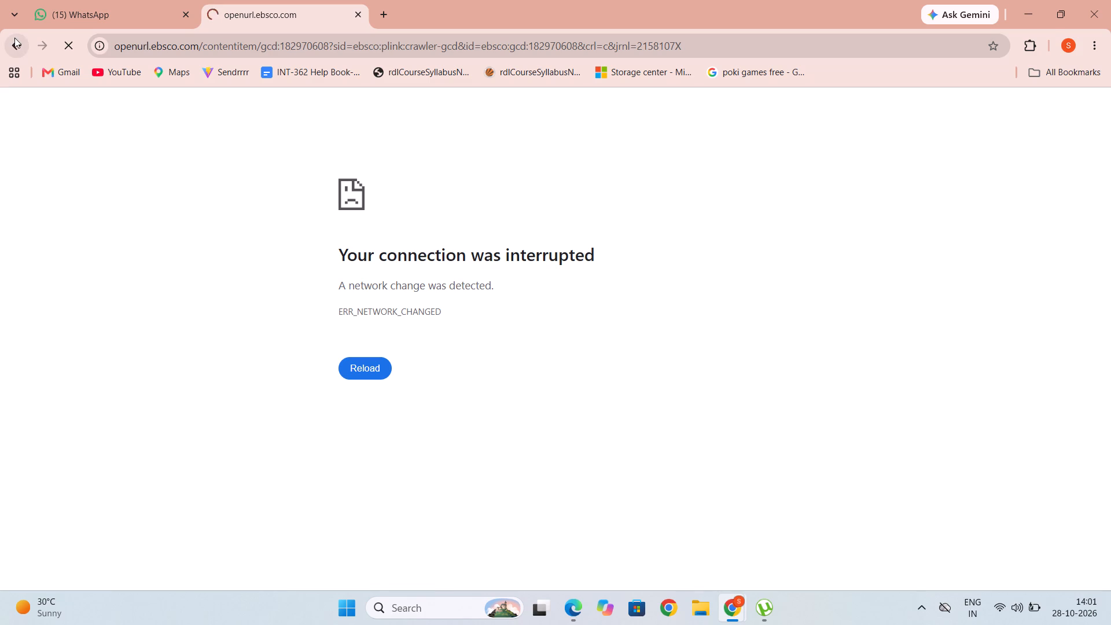
left_click(14, 45)
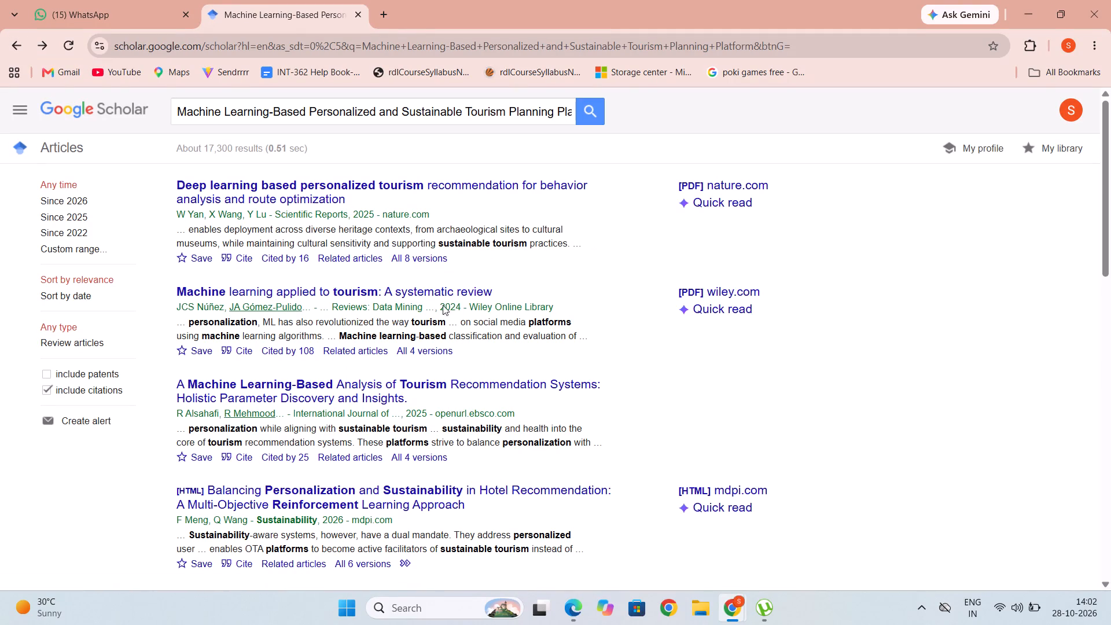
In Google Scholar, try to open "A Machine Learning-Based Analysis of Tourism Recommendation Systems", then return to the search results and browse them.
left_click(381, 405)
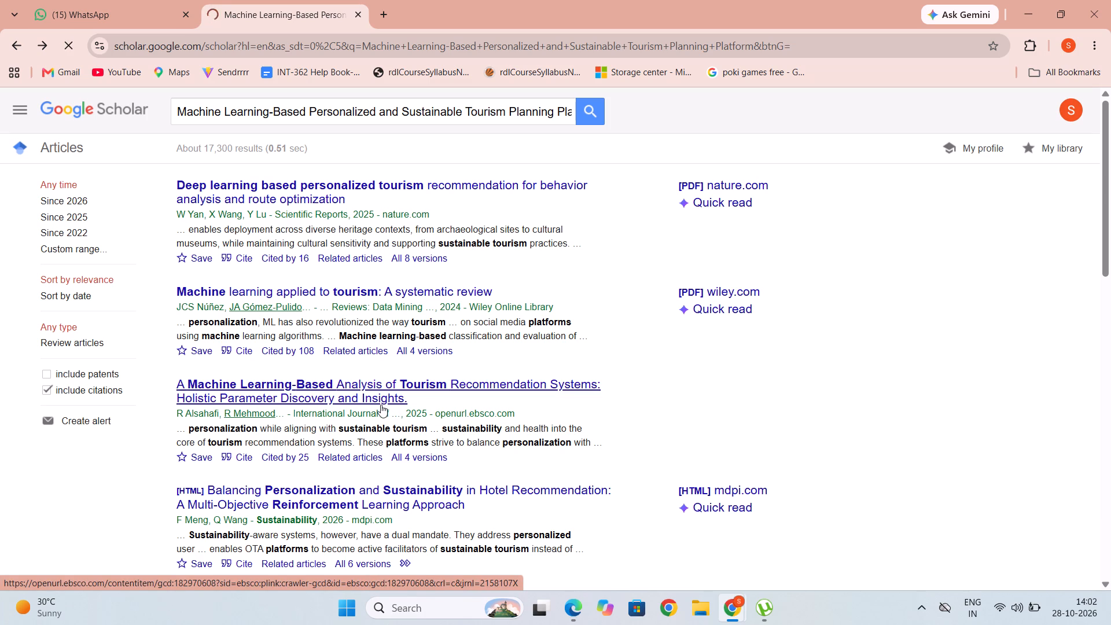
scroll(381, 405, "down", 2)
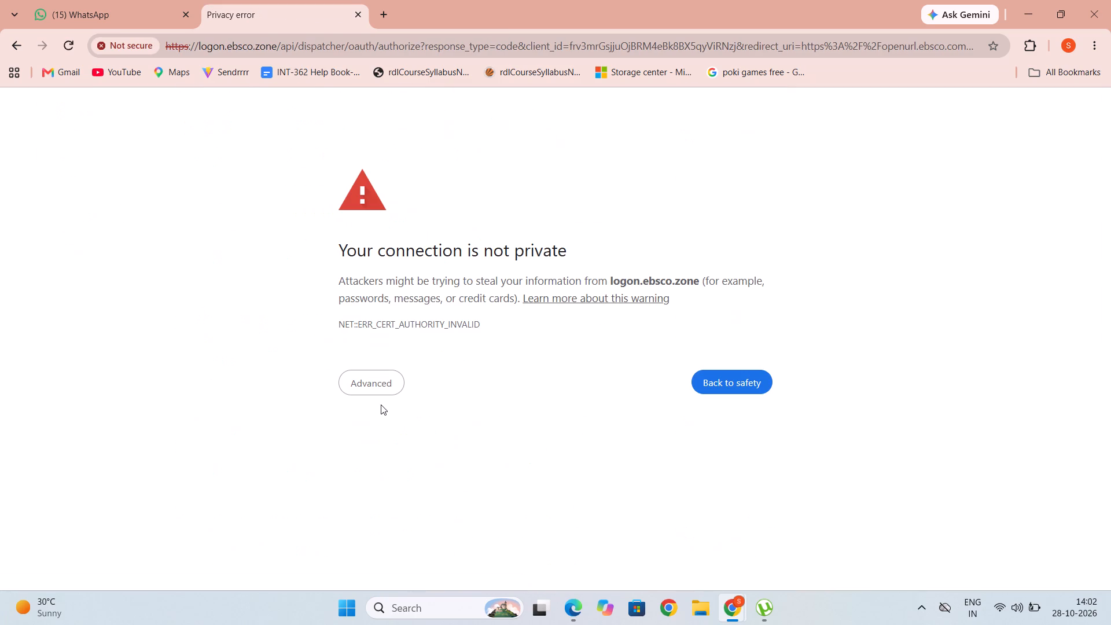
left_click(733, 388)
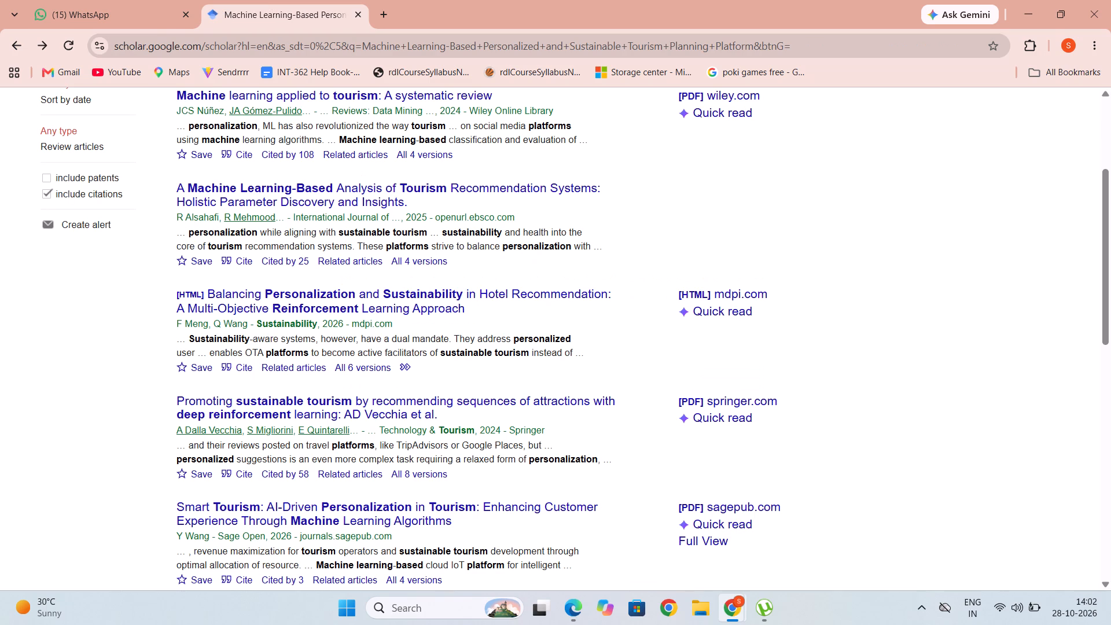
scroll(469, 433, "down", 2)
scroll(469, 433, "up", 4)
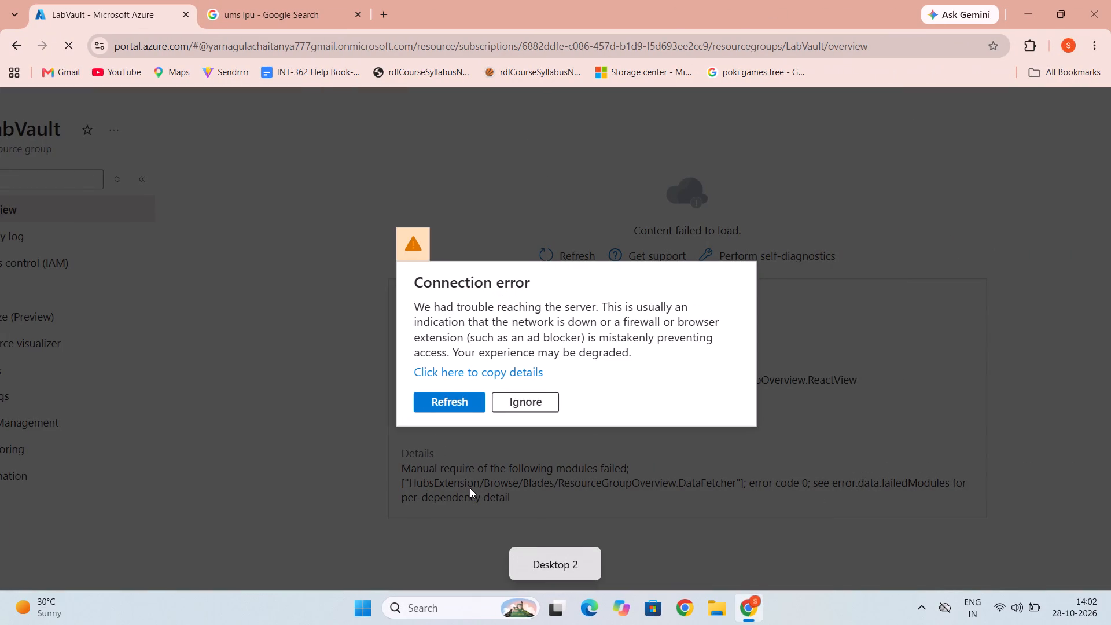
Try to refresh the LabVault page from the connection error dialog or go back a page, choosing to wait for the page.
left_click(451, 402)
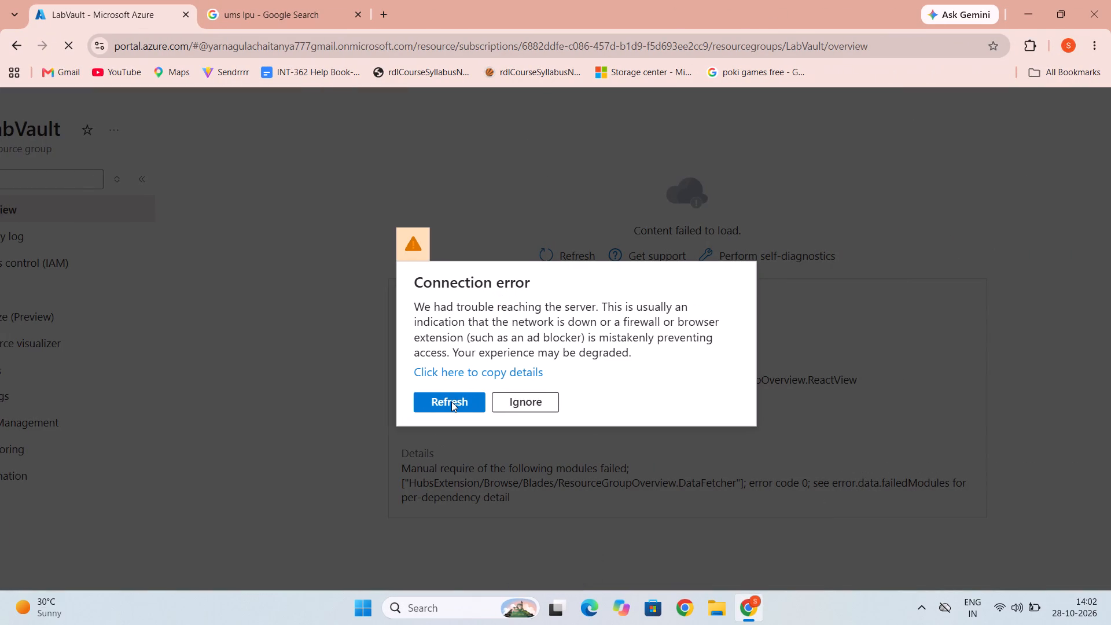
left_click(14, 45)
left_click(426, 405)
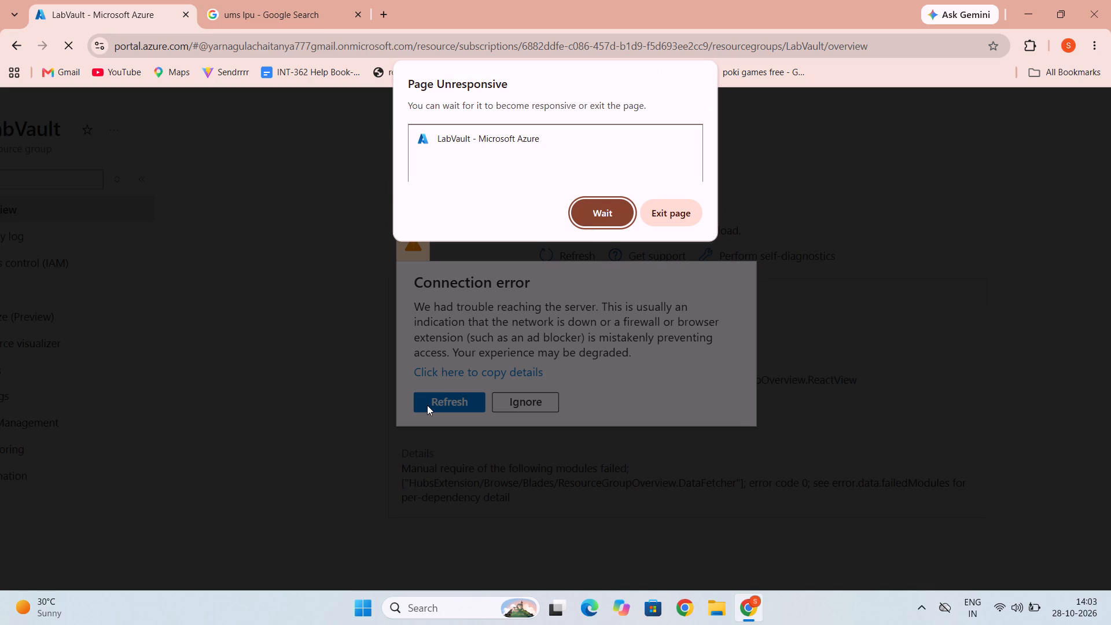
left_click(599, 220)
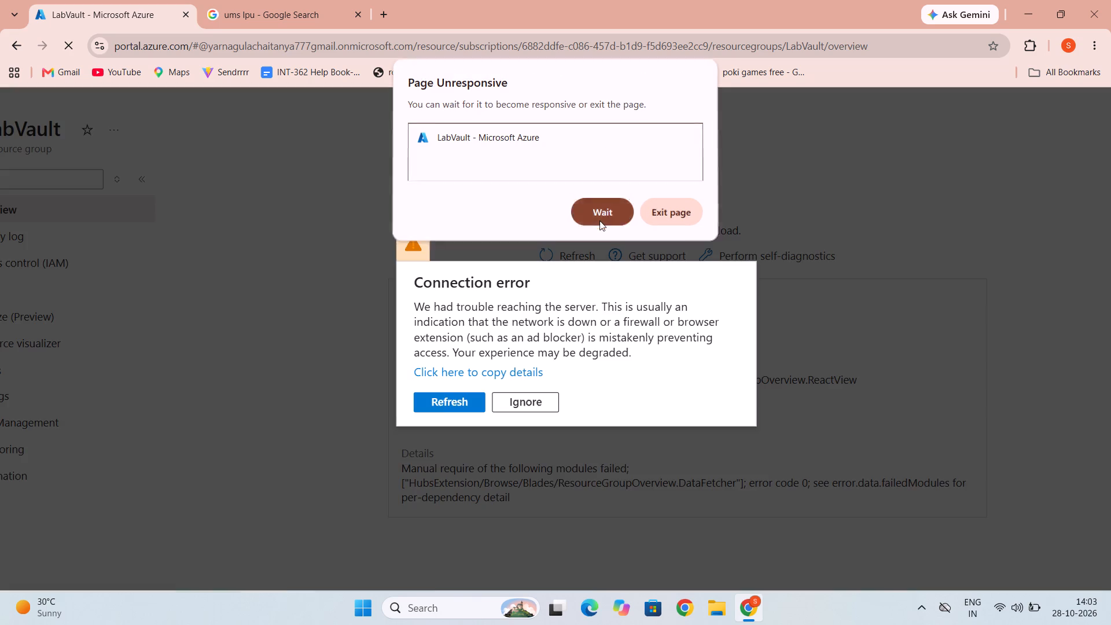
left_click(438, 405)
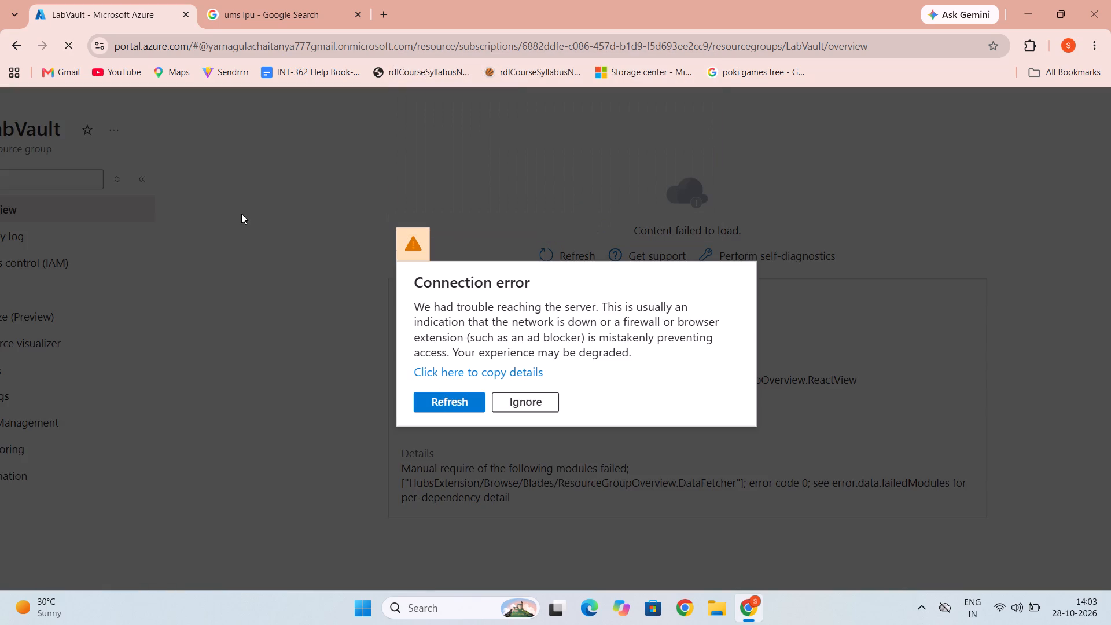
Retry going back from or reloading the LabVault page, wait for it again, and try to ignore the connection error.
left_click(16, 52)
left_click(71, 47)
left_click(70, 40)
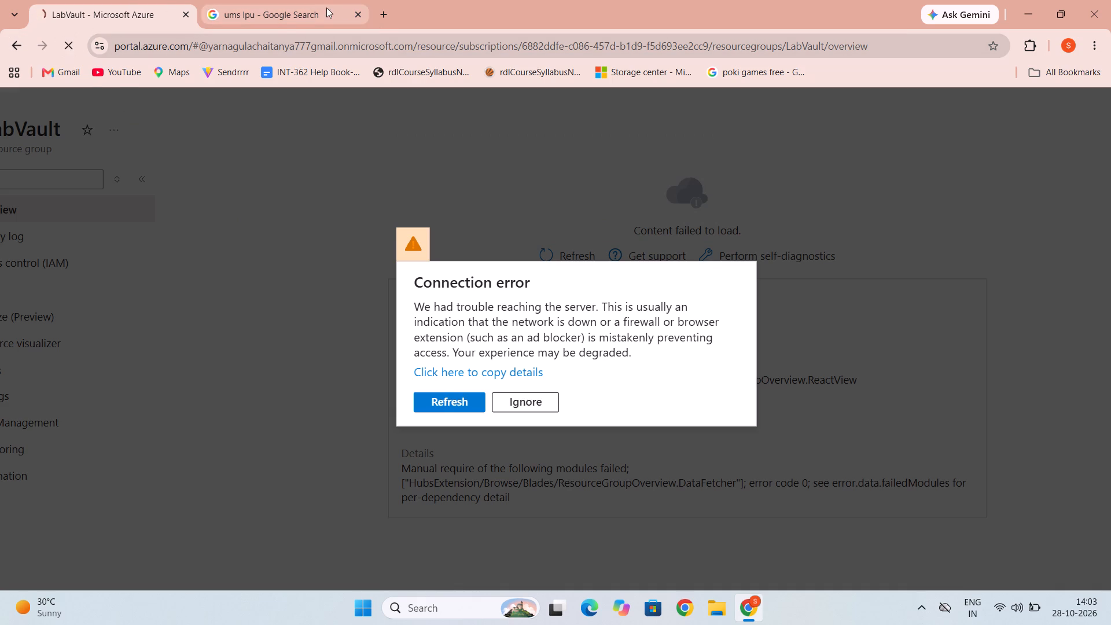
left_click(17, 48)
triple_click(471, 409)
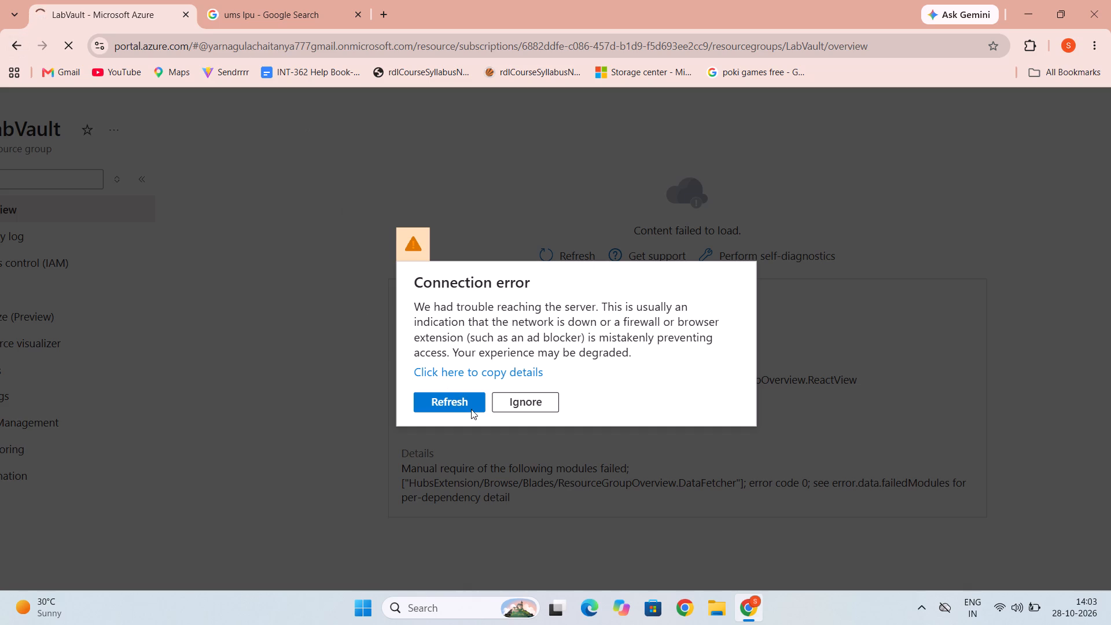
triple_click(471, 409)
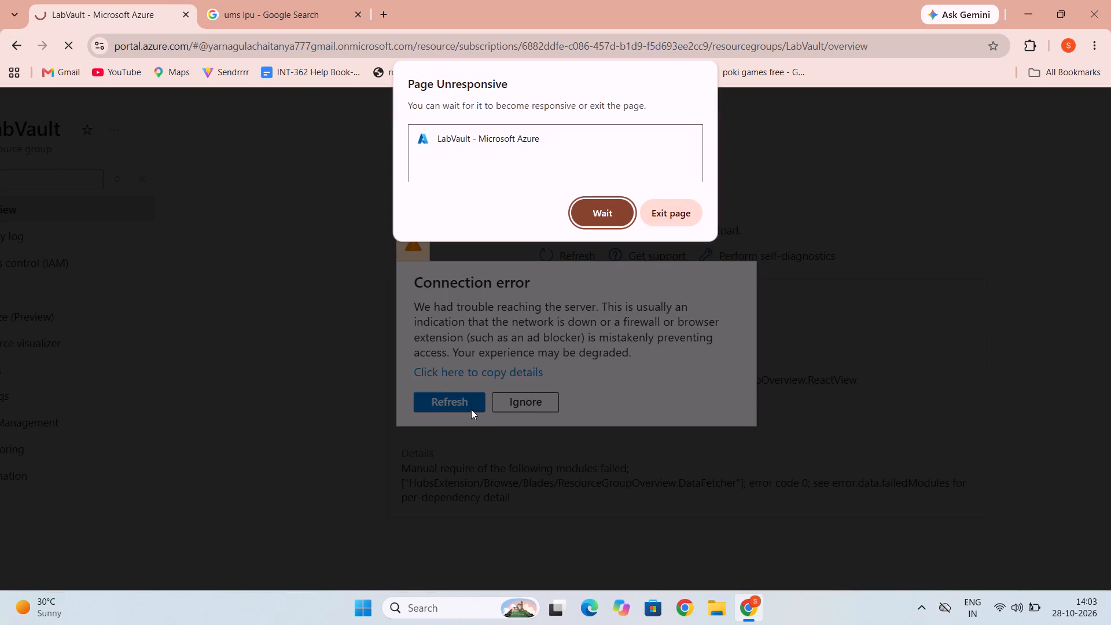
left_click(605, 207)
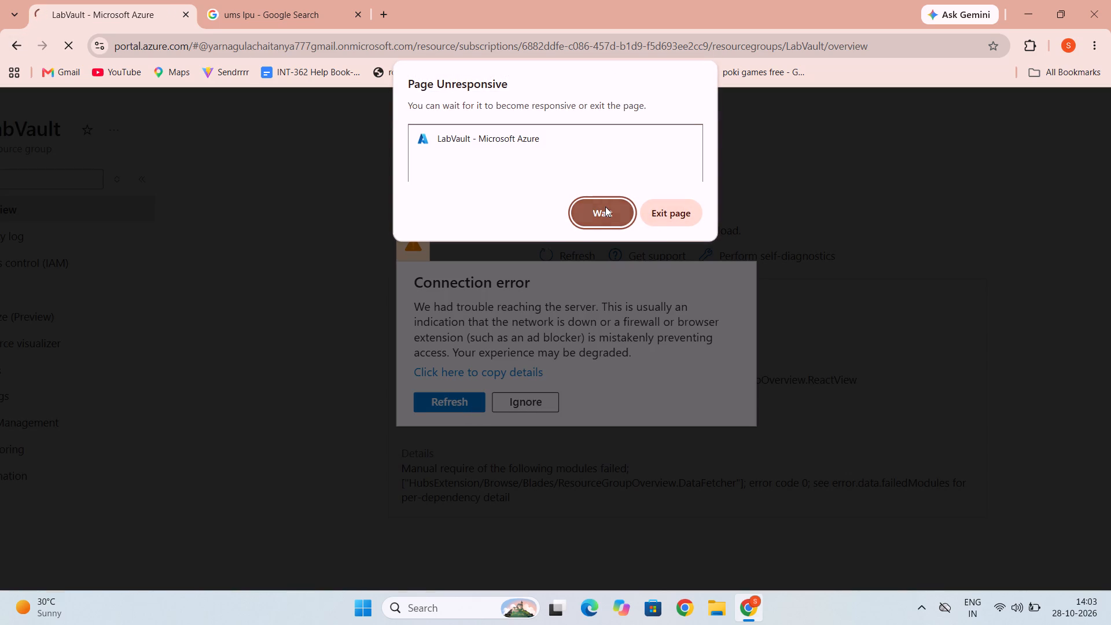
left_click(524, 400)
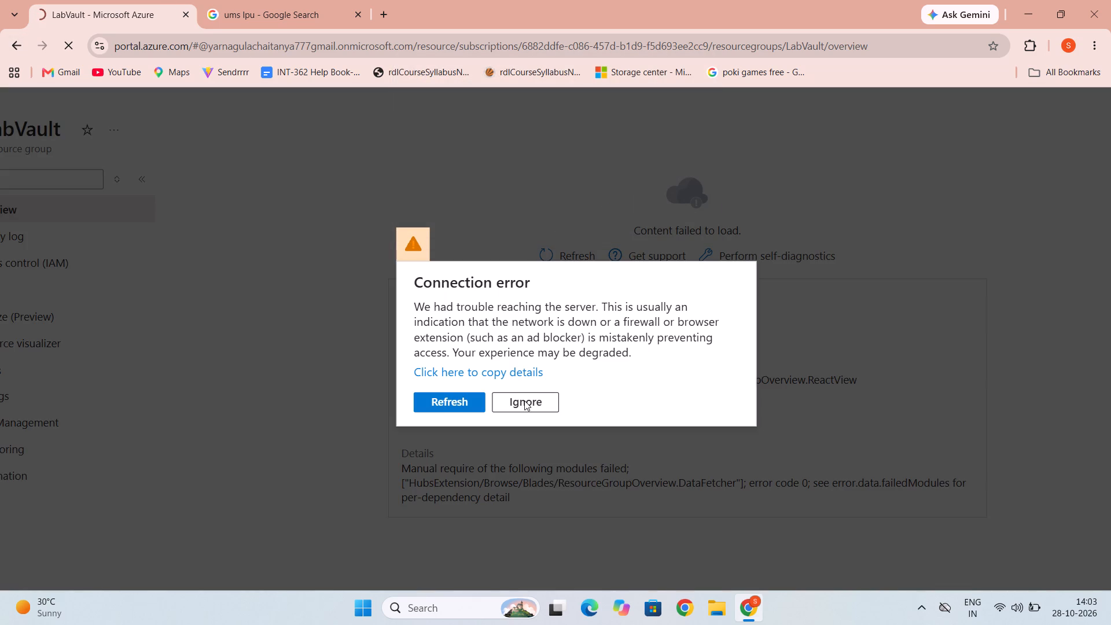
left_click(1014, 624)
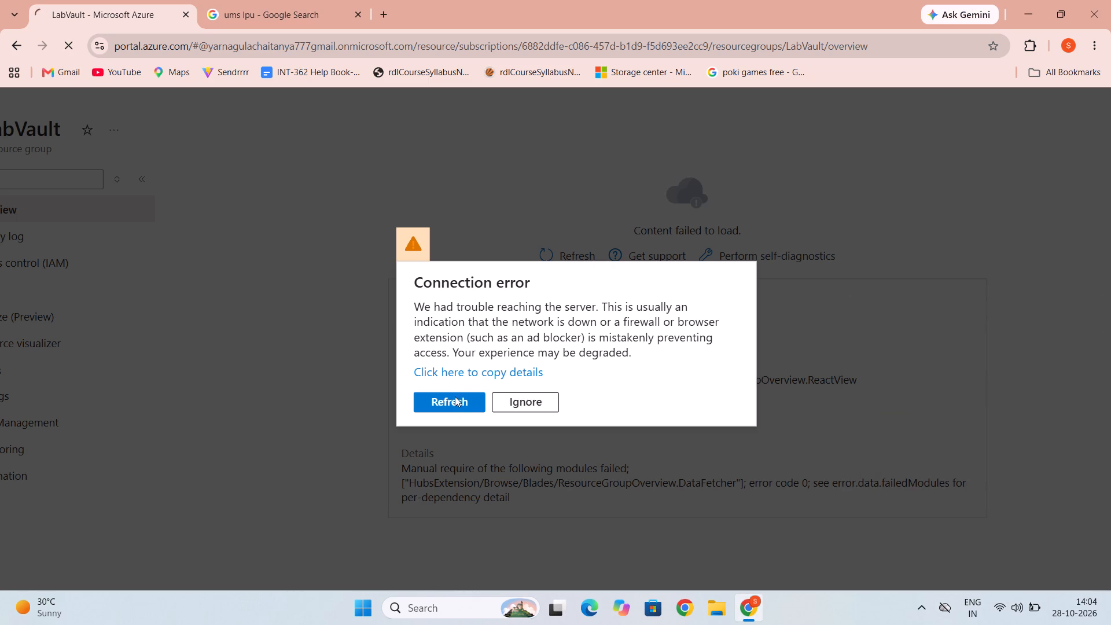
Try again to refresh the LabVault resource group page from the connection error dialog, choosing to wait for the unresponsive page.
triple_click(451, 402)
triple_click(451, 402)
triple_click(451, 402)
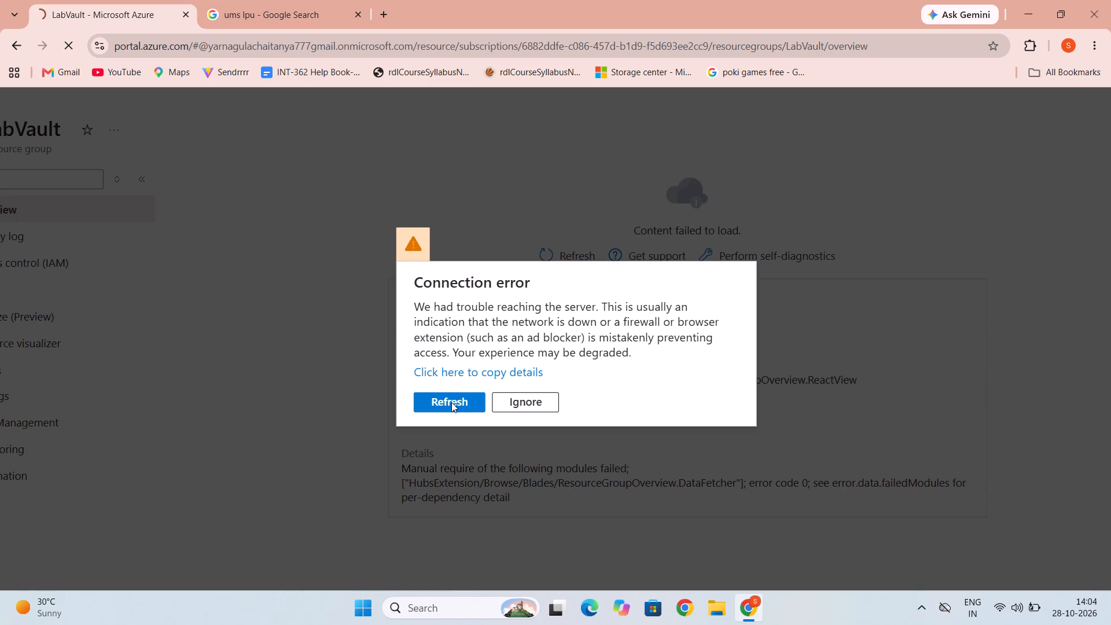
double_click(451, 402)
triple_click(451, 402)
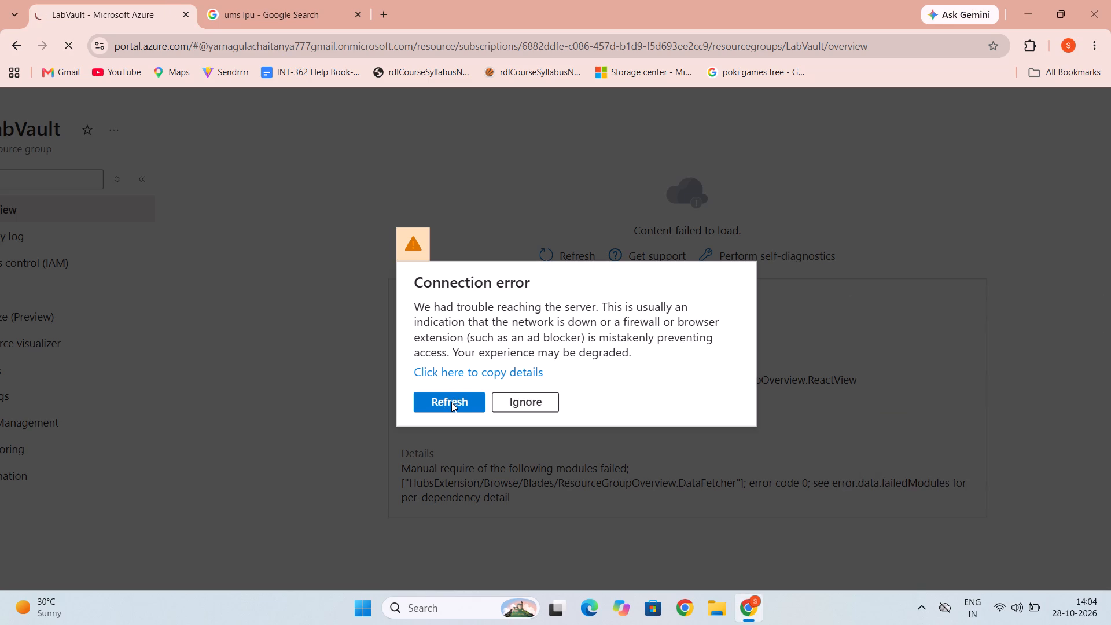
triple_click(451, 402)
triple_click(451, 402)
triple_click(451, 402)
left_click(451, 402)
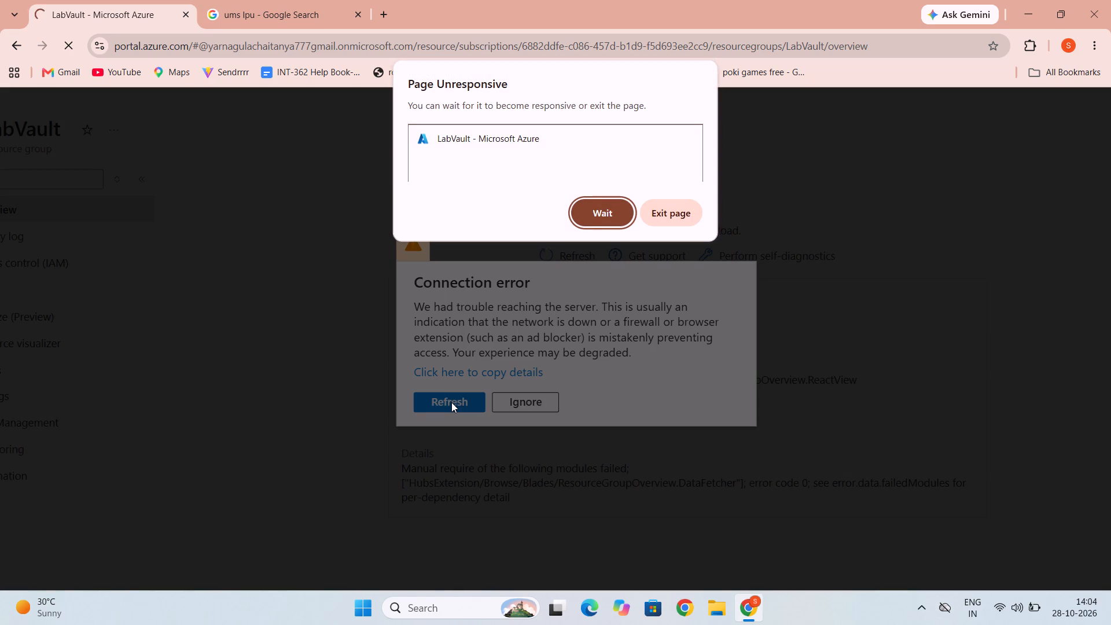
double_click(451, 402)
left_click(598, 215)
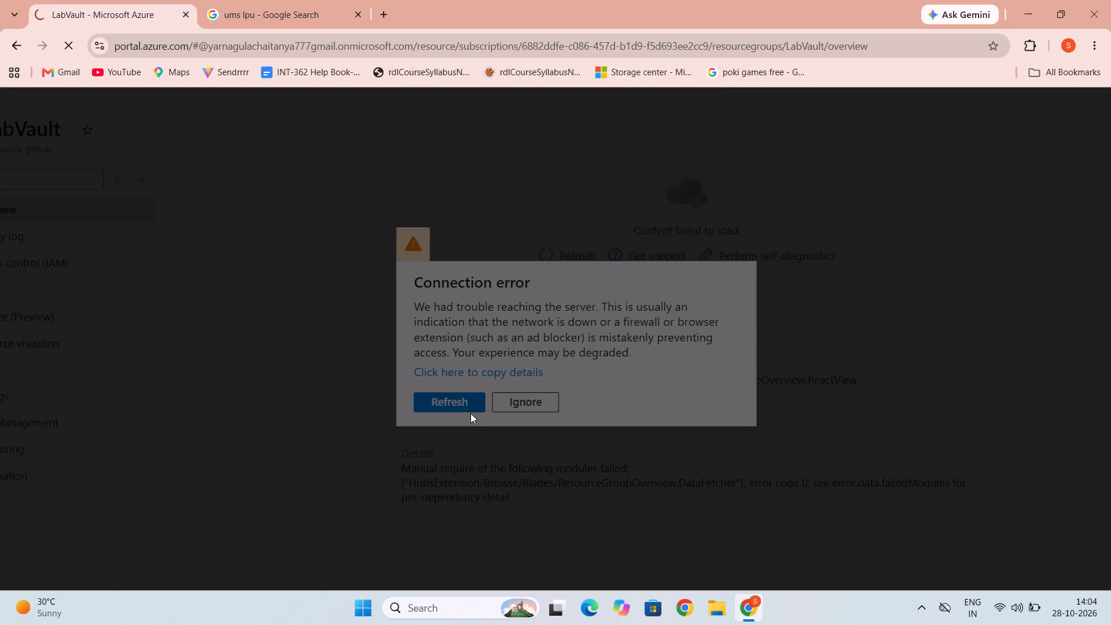
Exit the unresponsive LabVault page and go back to the previous Azure portal page to reload the portal.
left_click(653, 218)
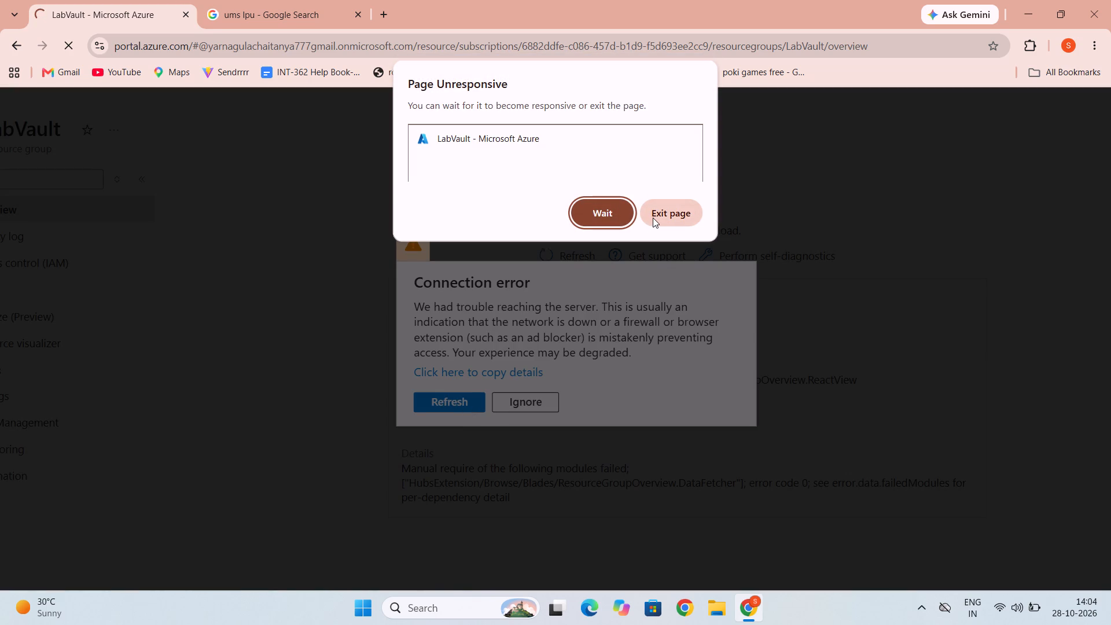
left_click(653, 218)
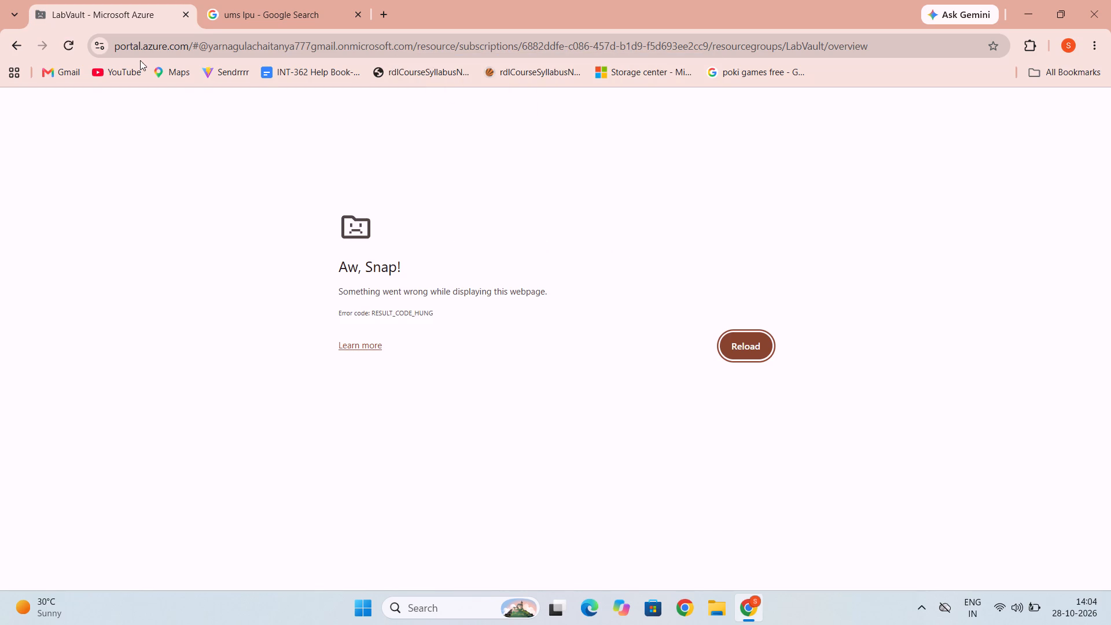
left_click(14, 53)
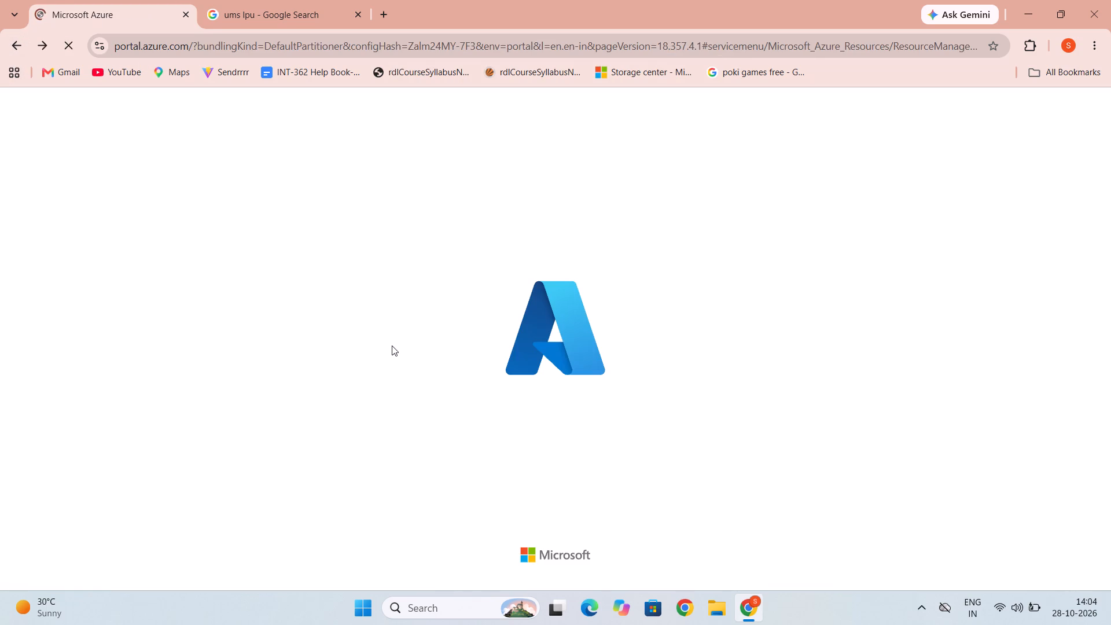
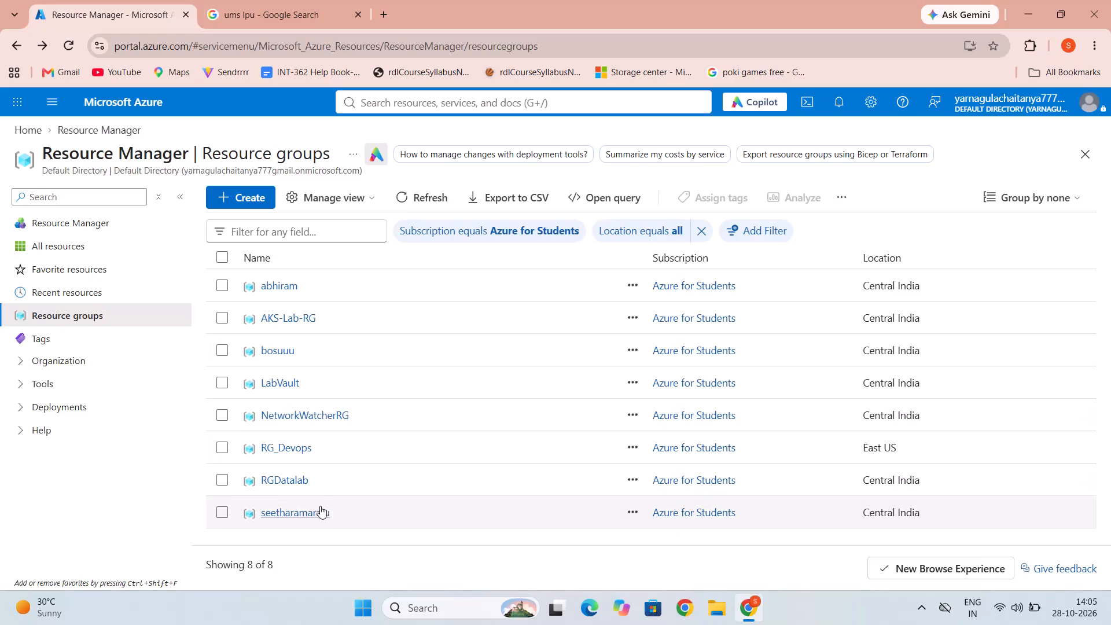
Open the LabVault resource group.
left_click(278, 389)
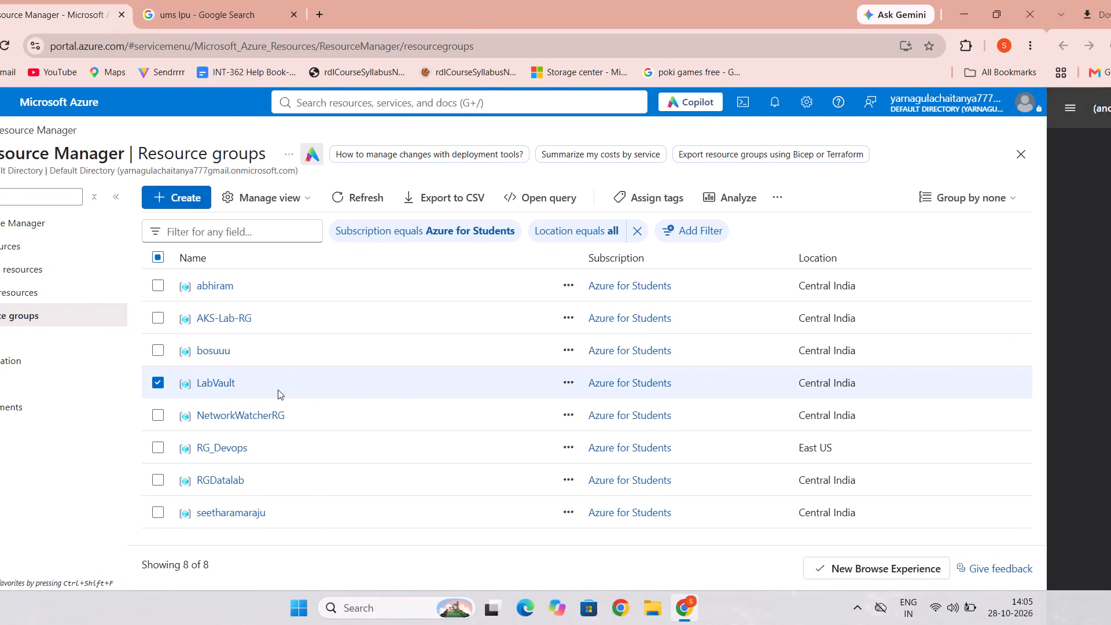
left_click(280, 385)
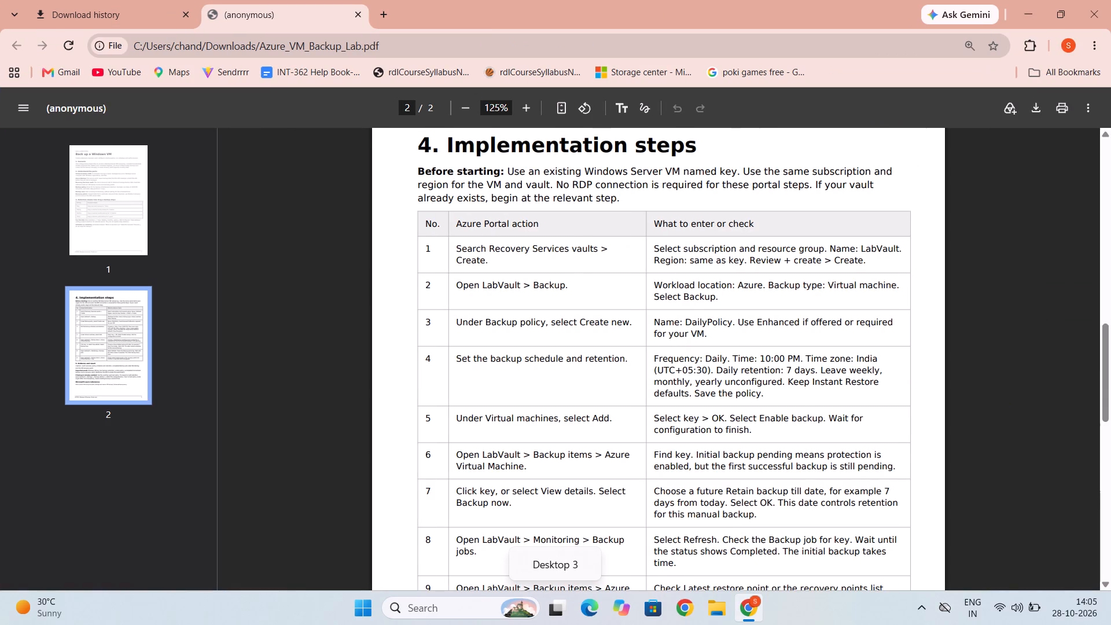
Switch to the Azure VM Backup Lab PDF and read the implementation steps for the vault, backup policy and schedule.
scroll(905, 252, "left", 1)
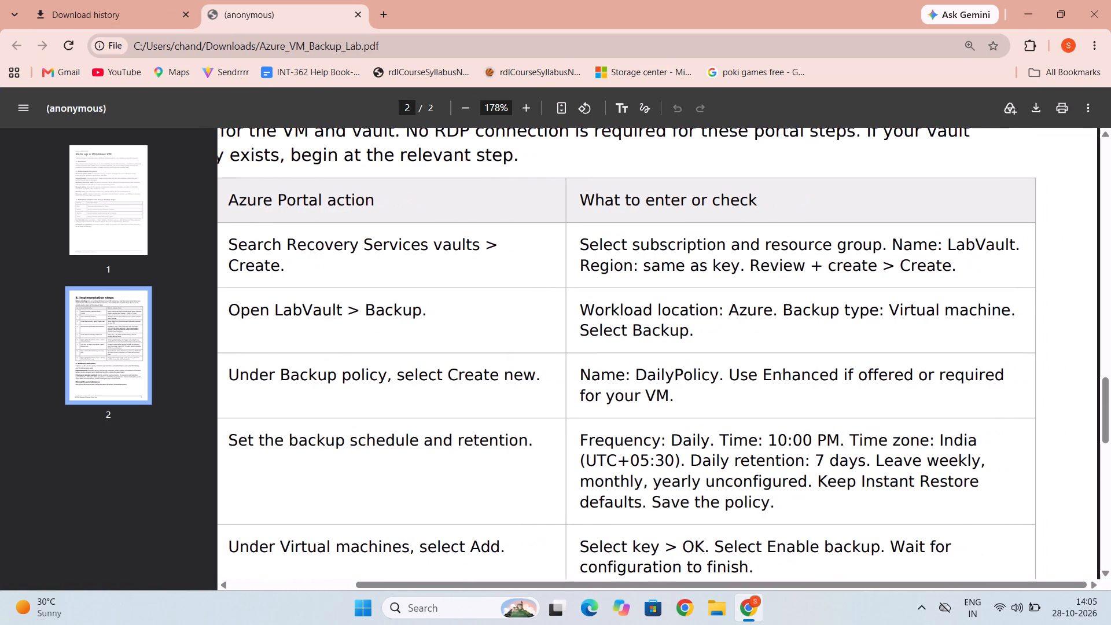
scroll(905, 252, "left", 1)
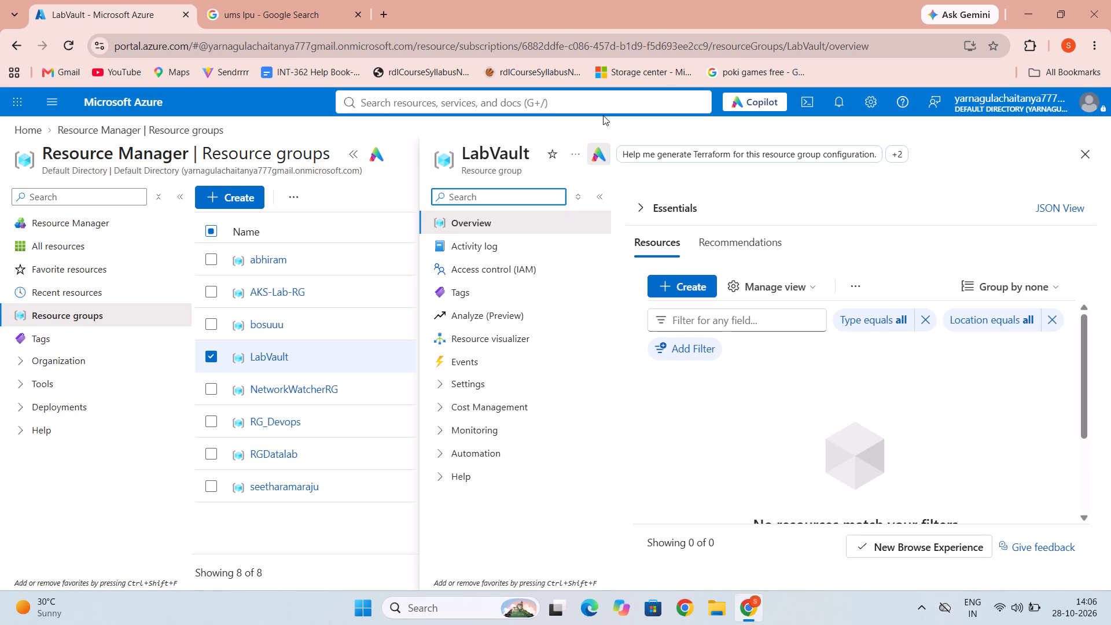
Back in the Azure portal, close LabVault, search for "vm", and start creating a virtual machine from the Virtual machines service.
left_click(1081, 154)
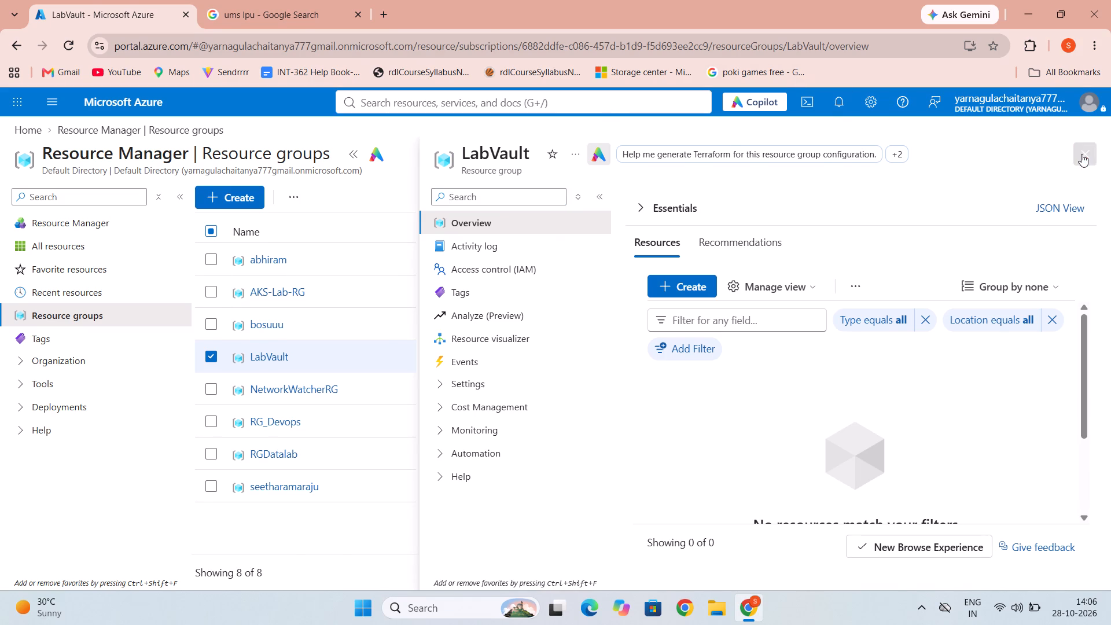
left_click(621, 108)
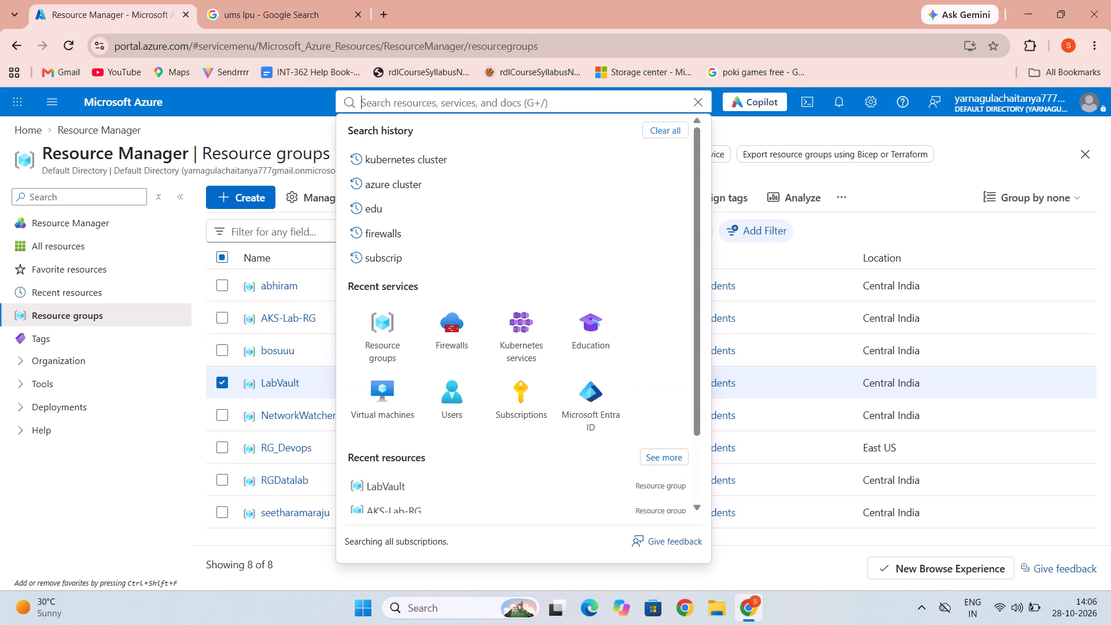
type("vm")
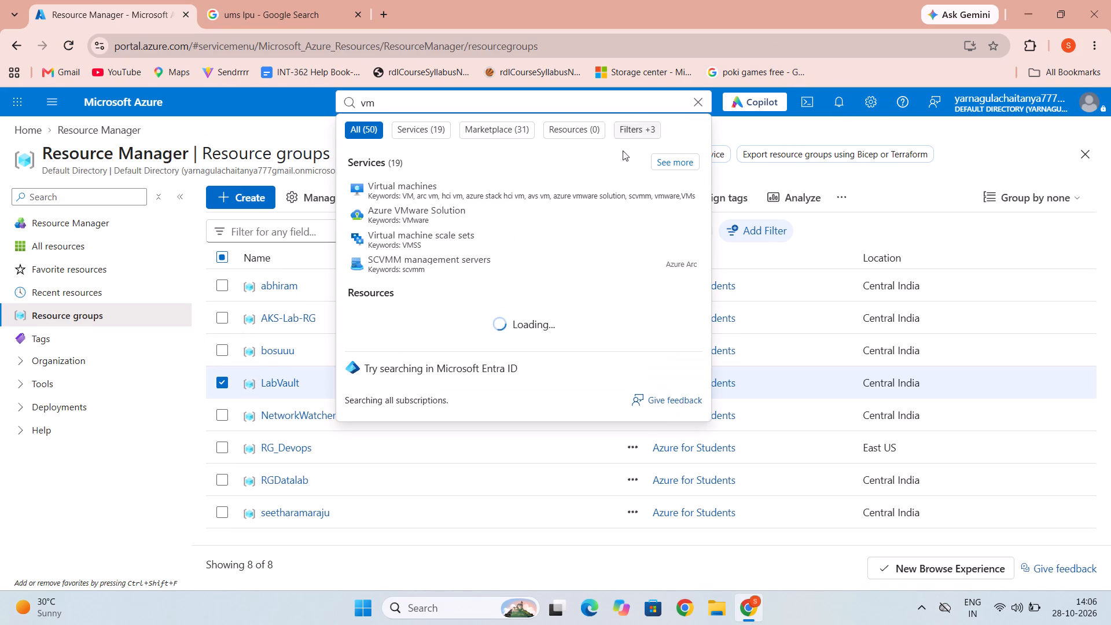
left_click(571, 198)
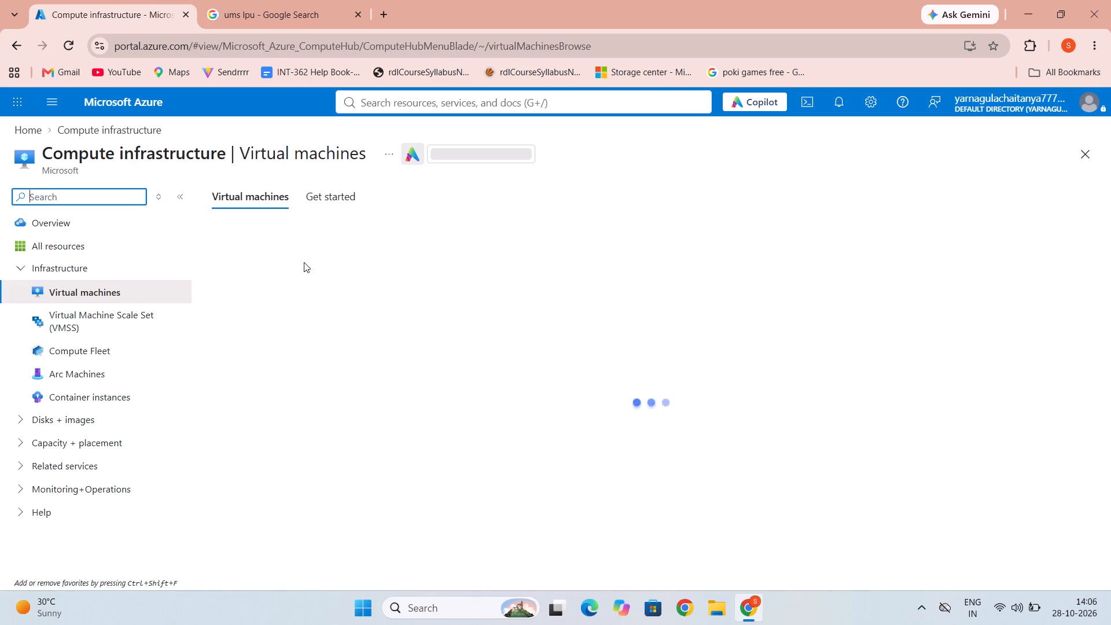
left_click(263, 229)
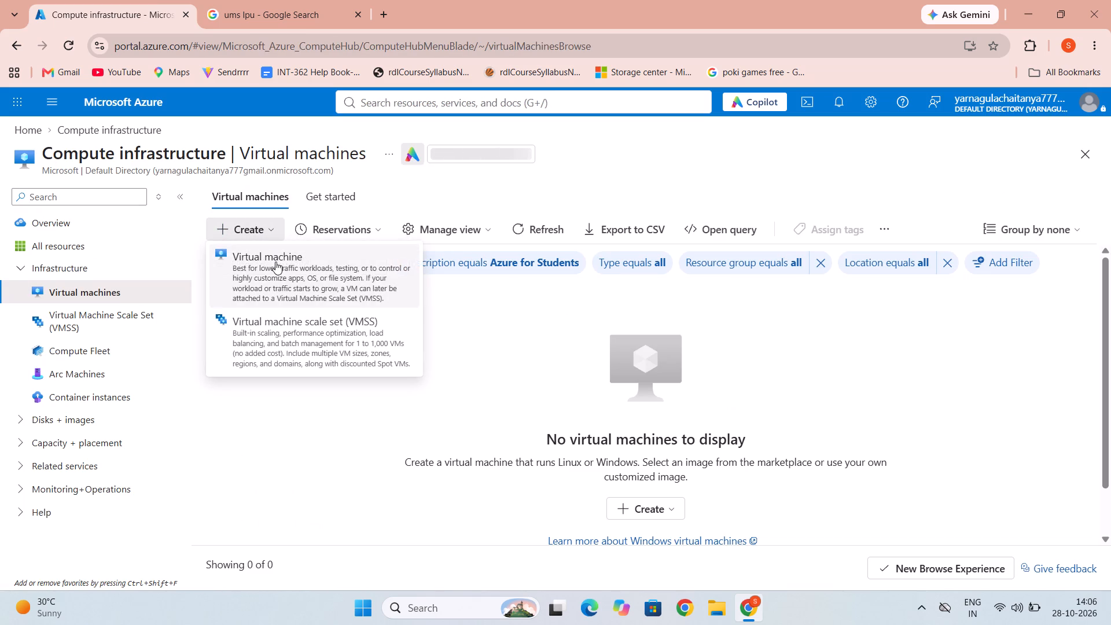
left_click(275, 262)
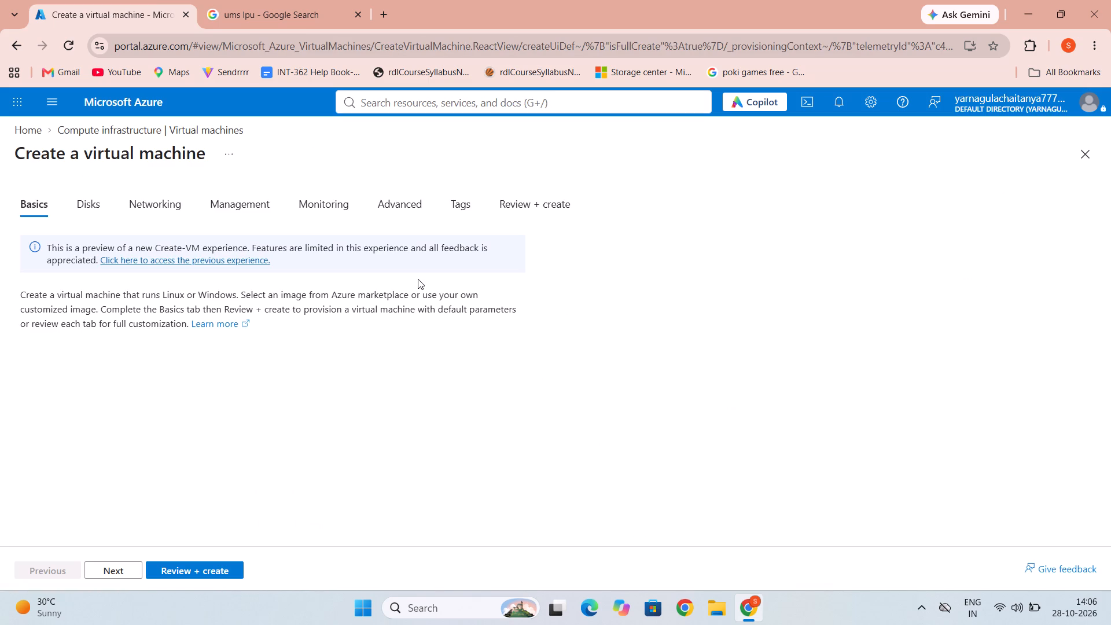
Assign the new virtual machine to the LabVault resource group.
scroll(297, 367, "down", 1)
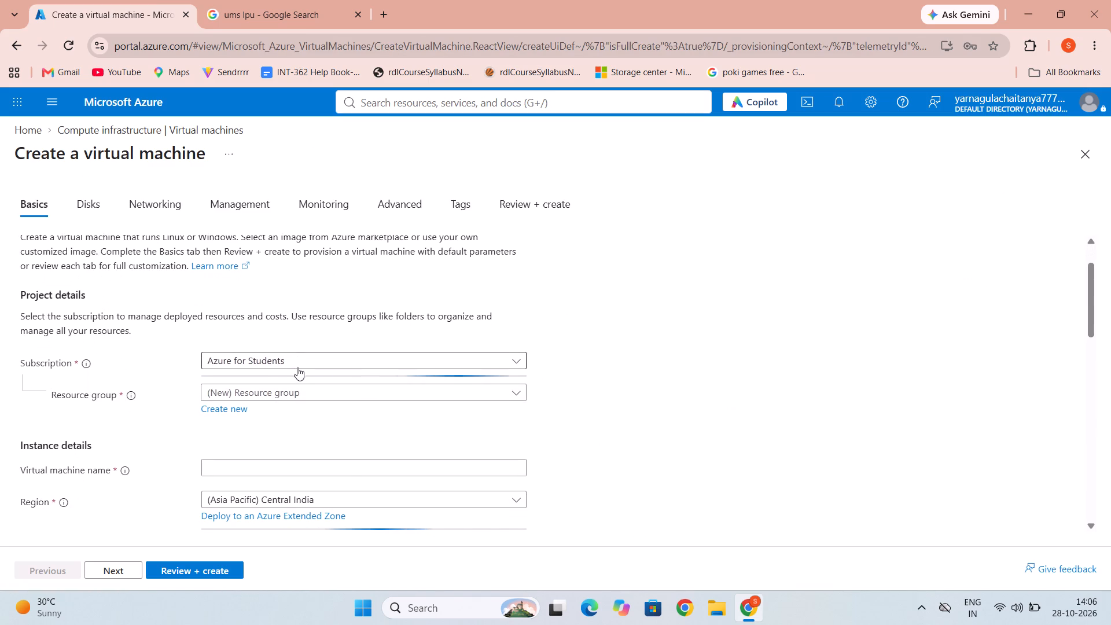
left_click(298, 392)
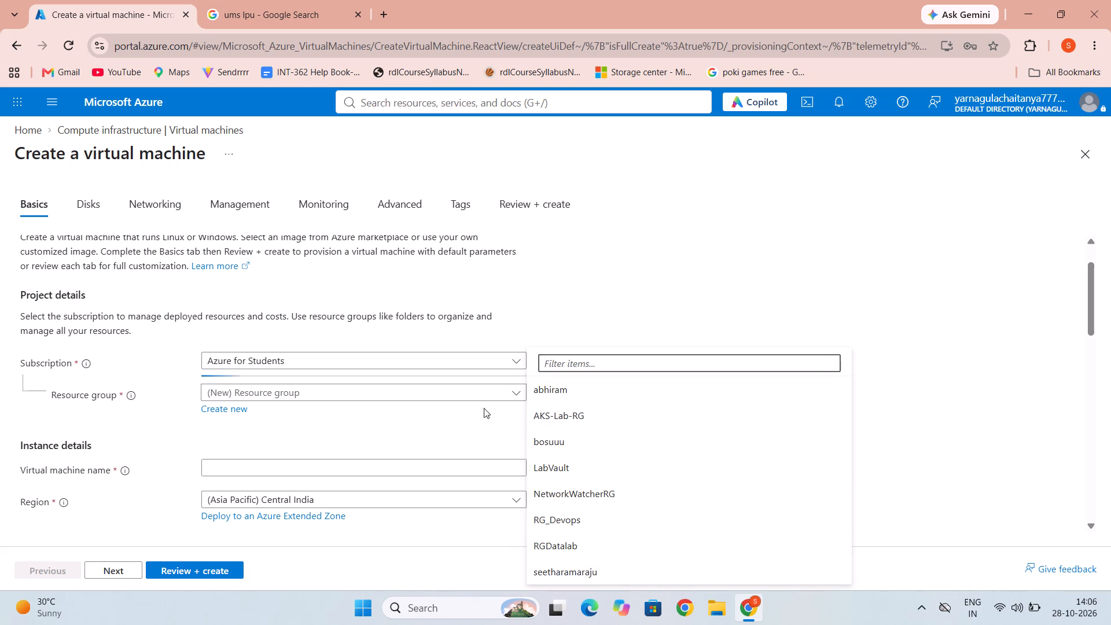
left_click(560, 473)
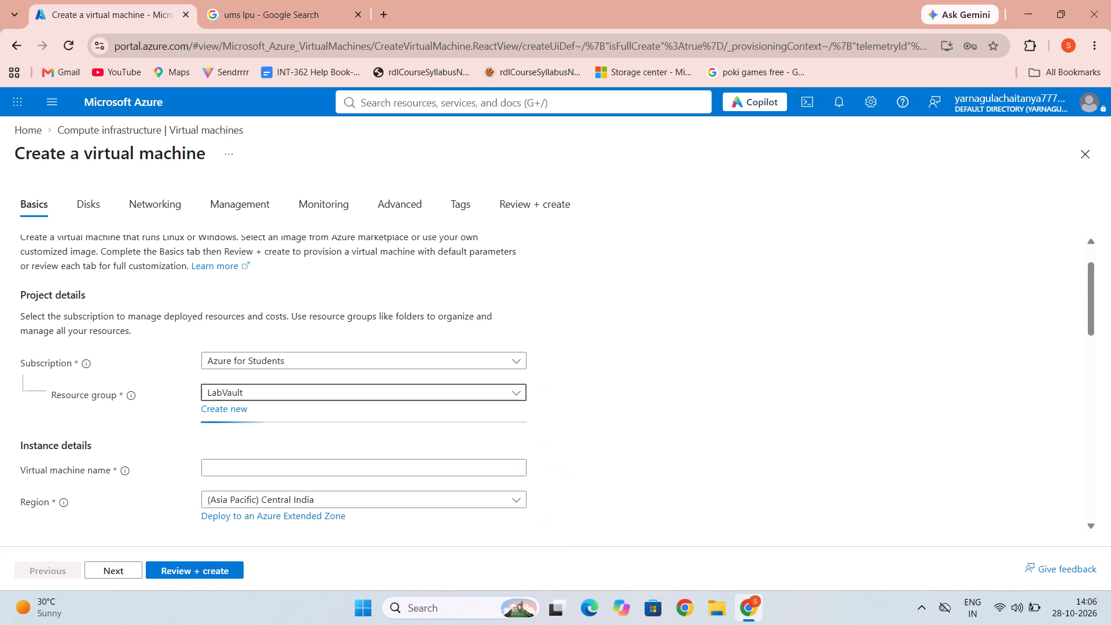
Name the virtual machine Backup.
left_click(397, 475)
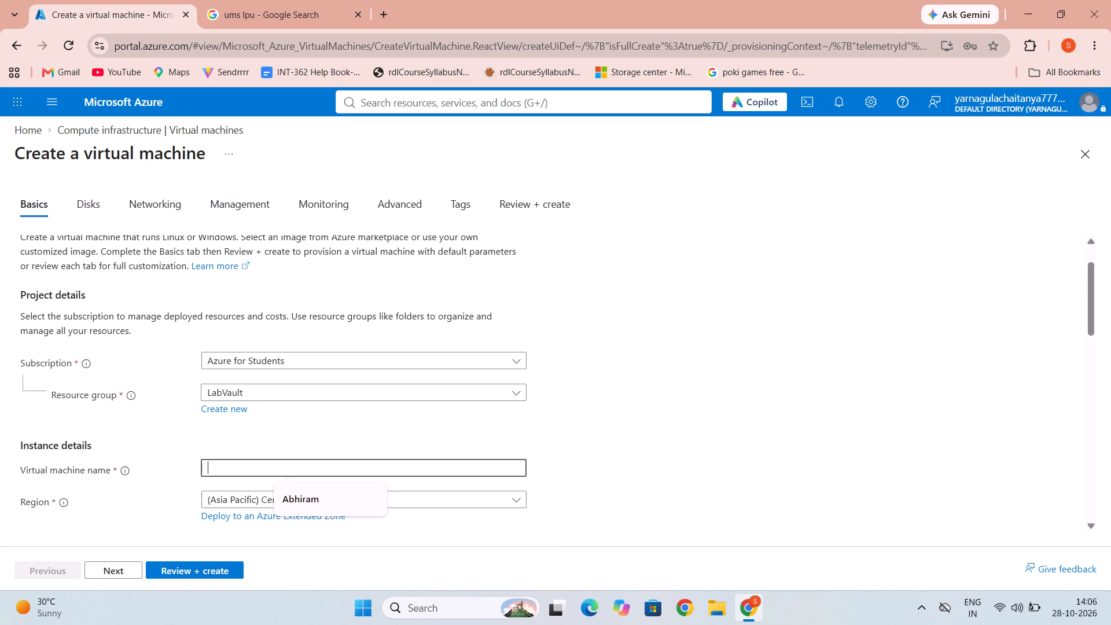
left_click(324, 508)
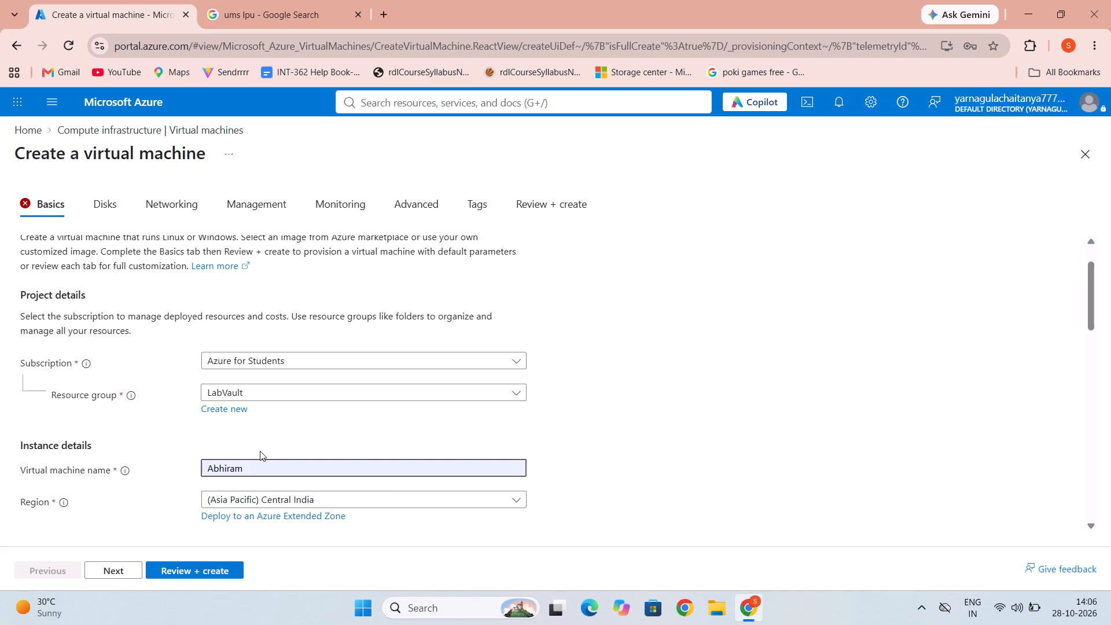
key("BackSpace")
key("BackSpace")
key("BackSpace")
key("BackSpace")
key("BackSpace")
key("BackSpace")
key("BackSpace")
key("BackSpace")
key("BackSpace")
key("BackSpace")
key("BackSpace")
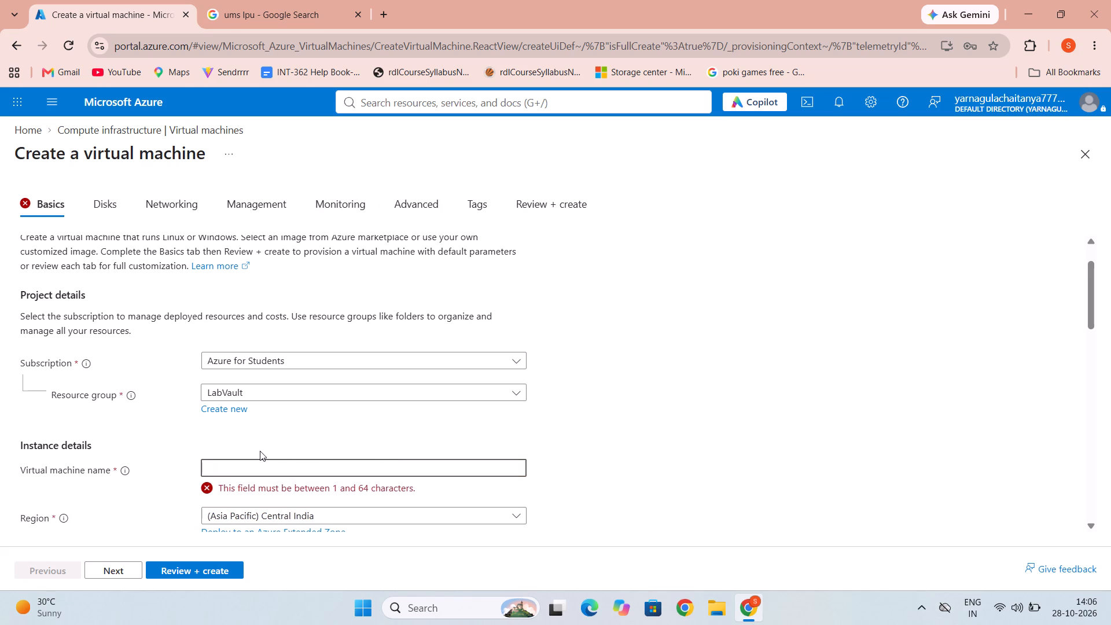
type("ackup")
Set the availability option to No infrastructure redundancy required and the security type to Standard.
scroll(260, 451, "down", 2)
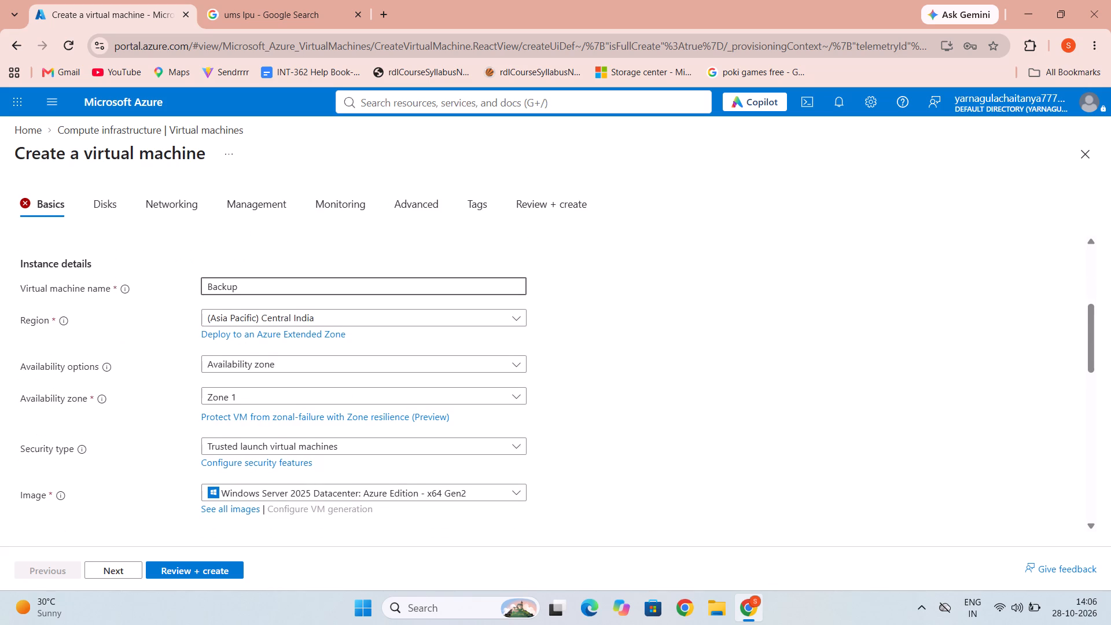
scroll(260, 451, "down", 1)
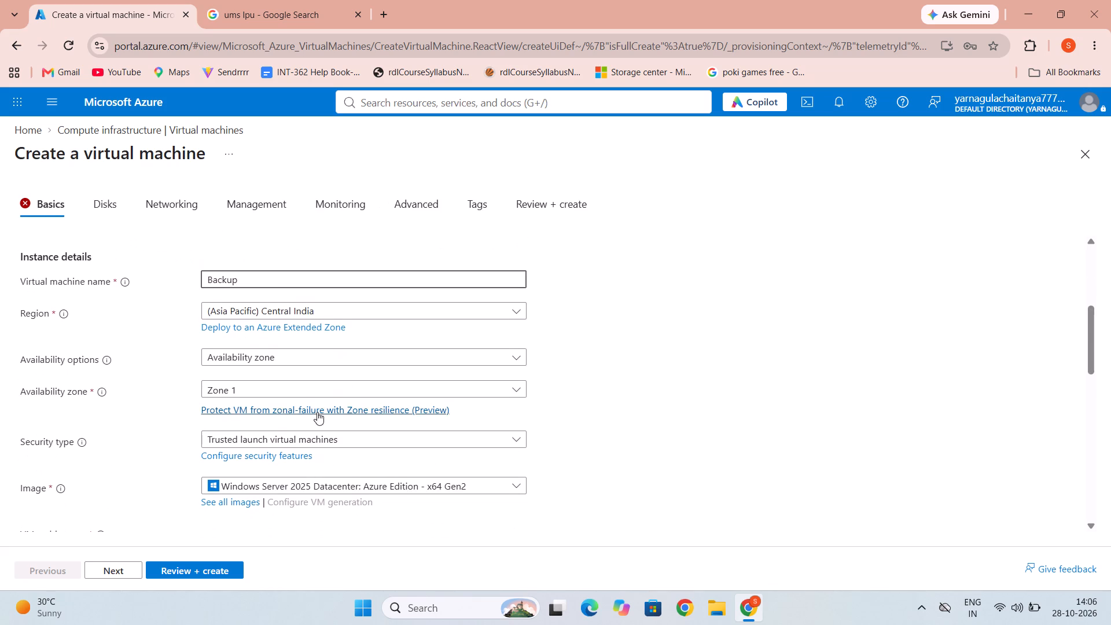
left_click(312, 362)
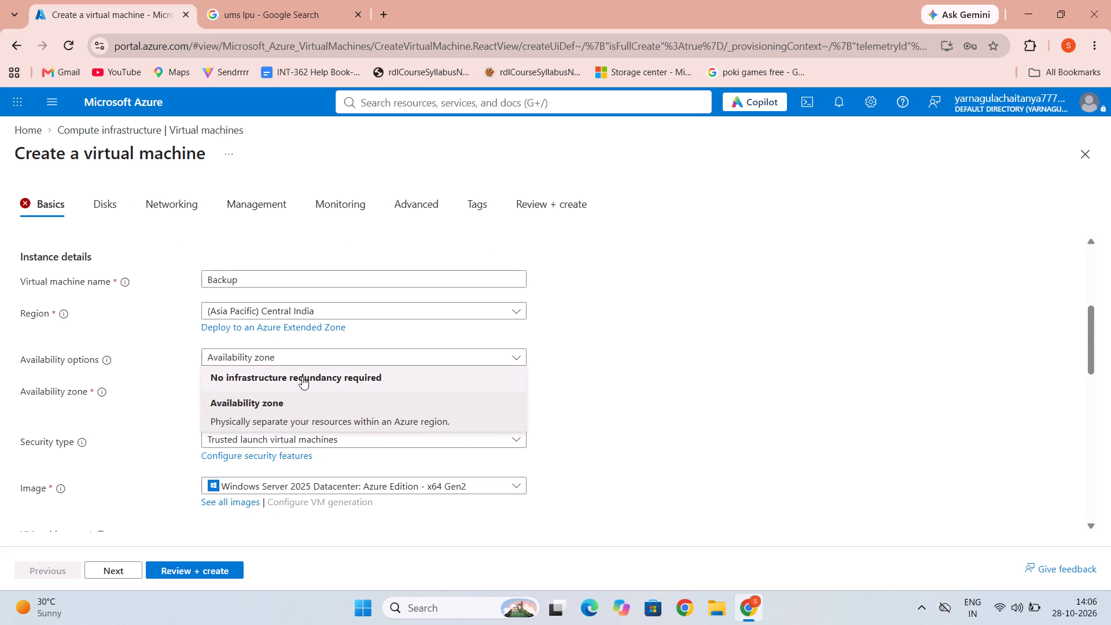
left_click(302, 377)
left_click(326, 389)
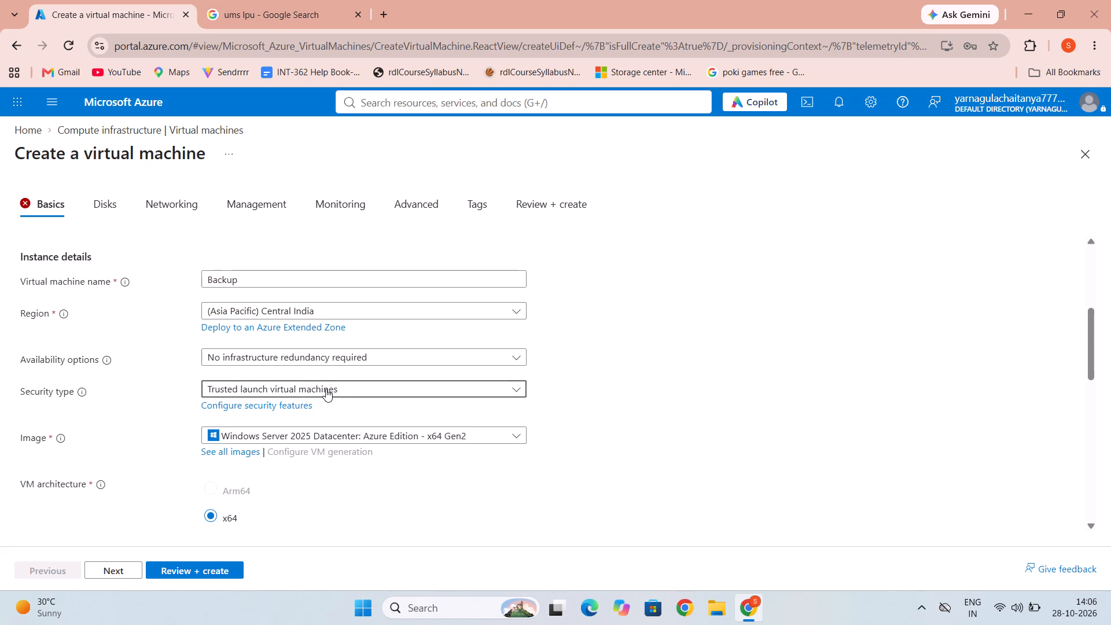
left_click(312, 417)
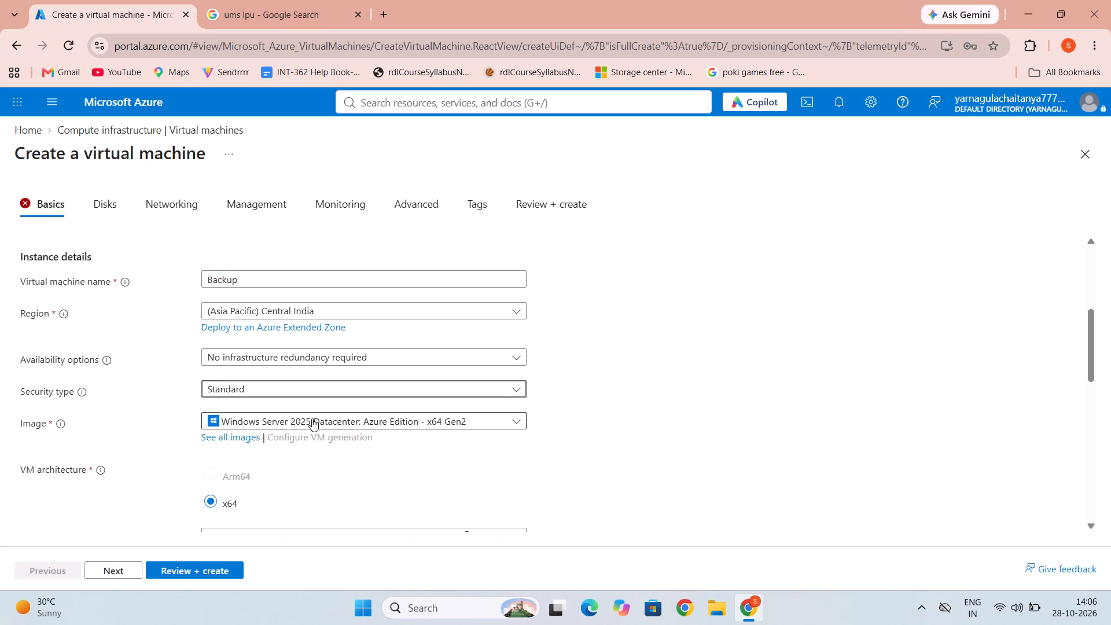
Choose Ubuntu Server 24.04 LTS - x64 Gen2 as the virtual machine image.
left_click(312, 418)
left_click(573, 303)
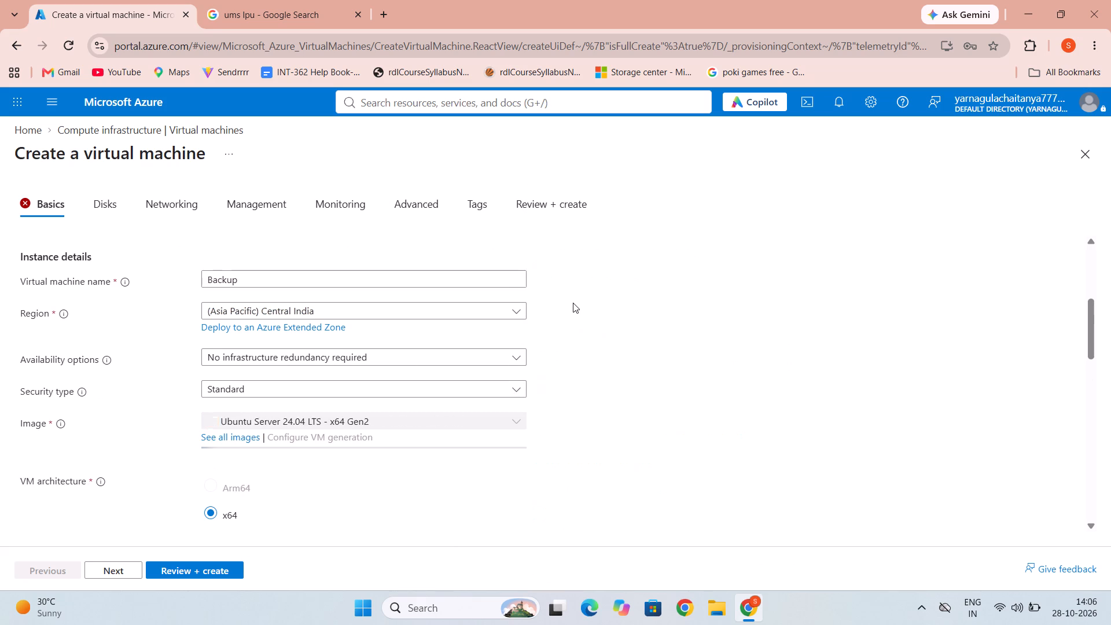
Open the full list of available sizes for the virtual machine.
scroll(573, 303, "down", 2)
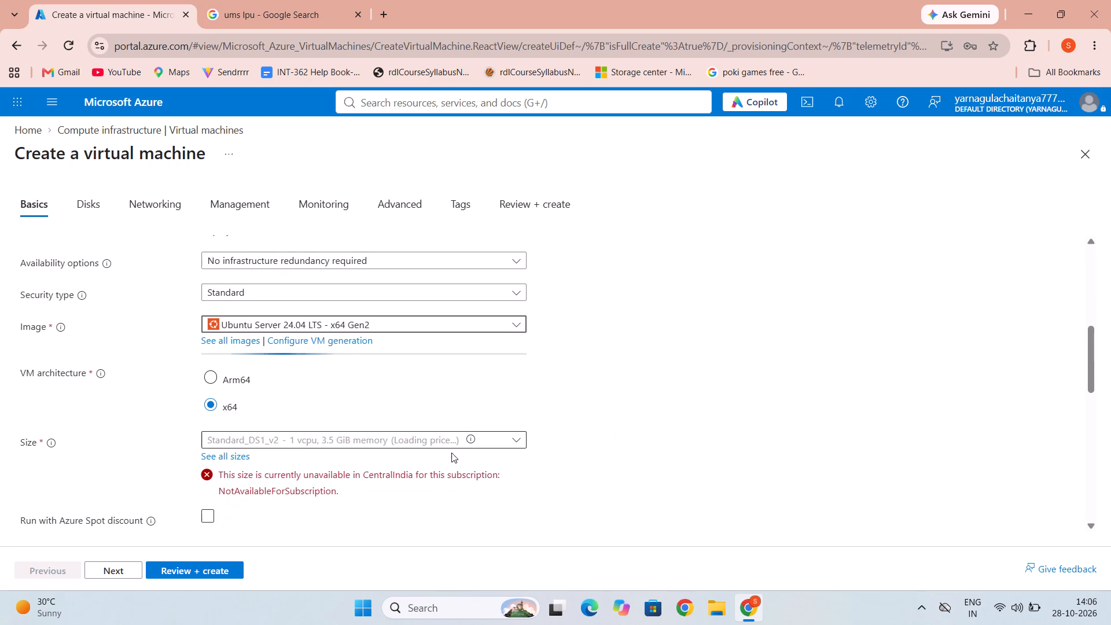
left_click(238, 457)
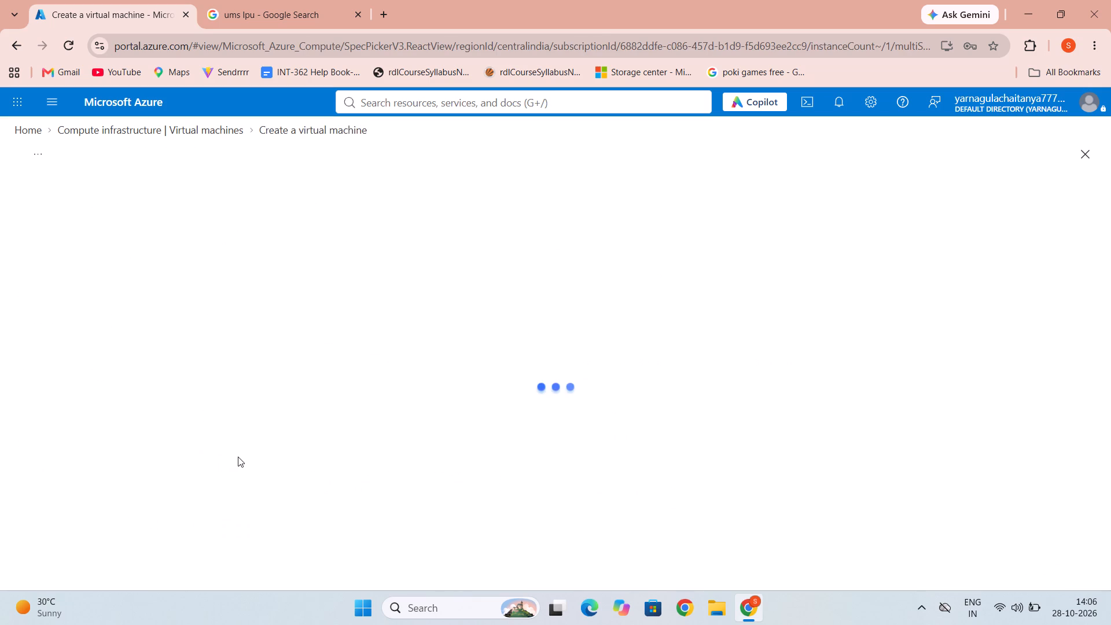
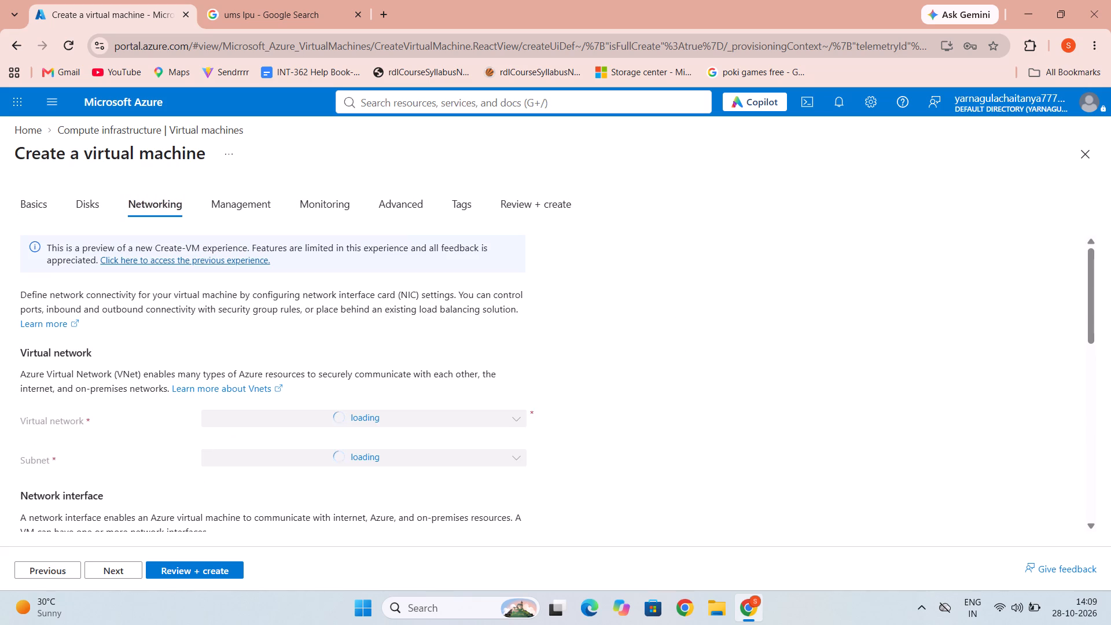
Check the virtual machine's networking, management and disk settings and submit the configuration for final review.
scroll(139, 384, "down", 4)
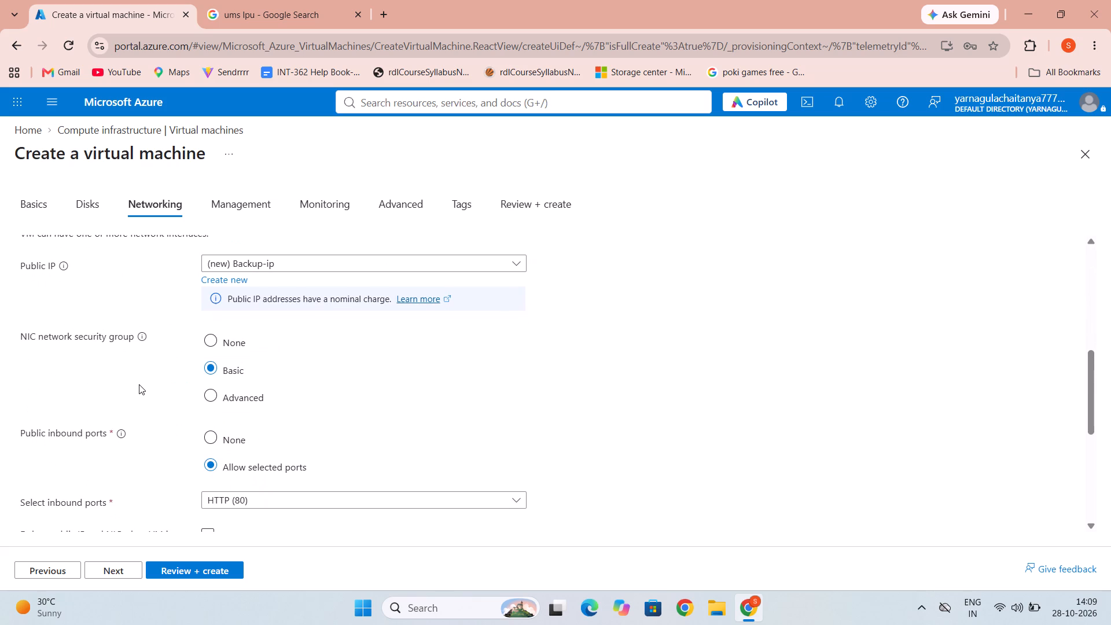
left_click(234, 214)
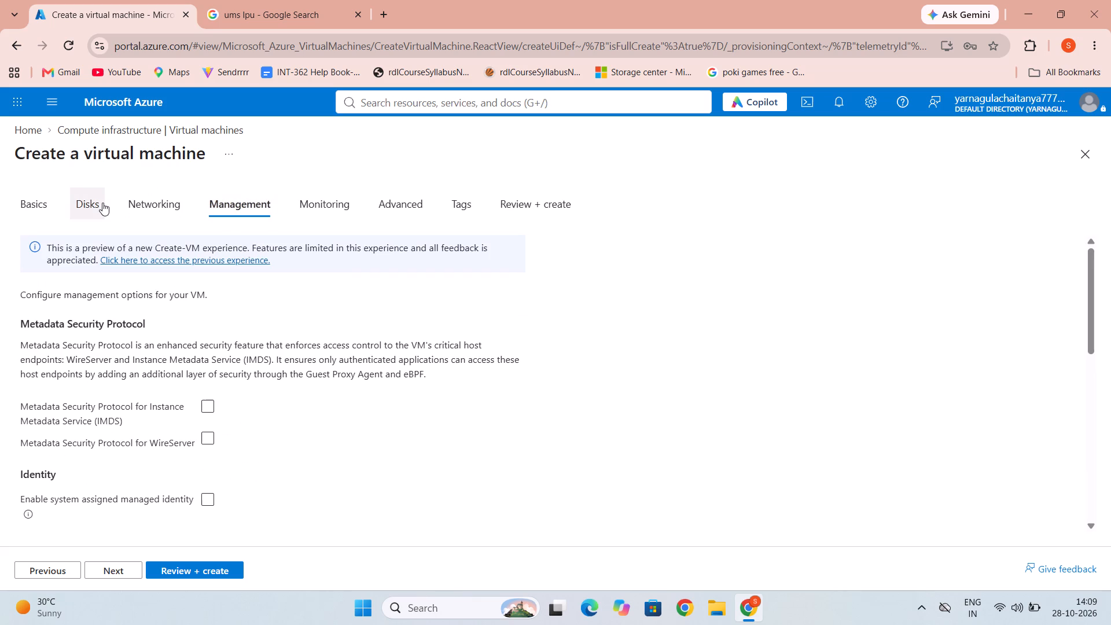
left_click(102, 203)
scroll(272, 363, "down", 4)
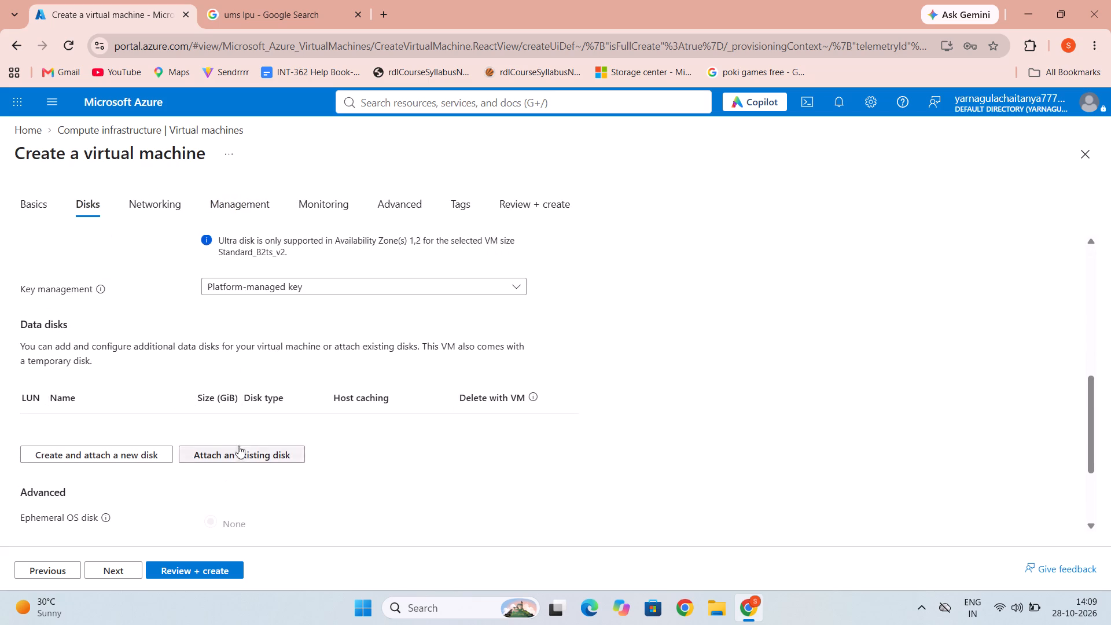
left_click(212, 576)
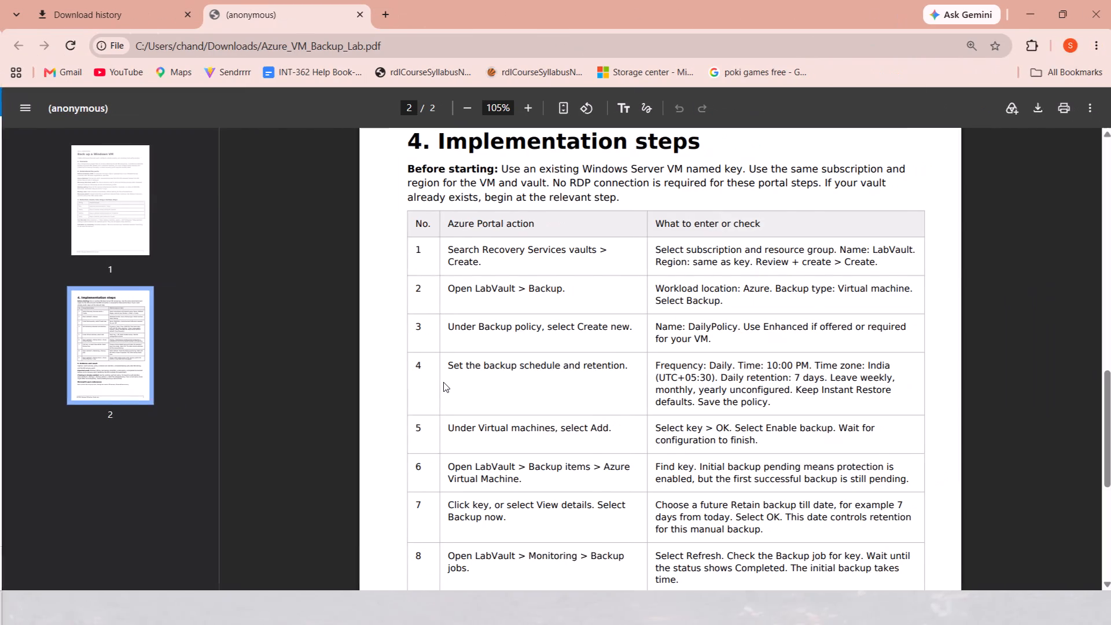
Switch to the Azure VM backup lab PDF and read the implementation steps and the evidence and result section.
scroll(626, 406, "down", 1)
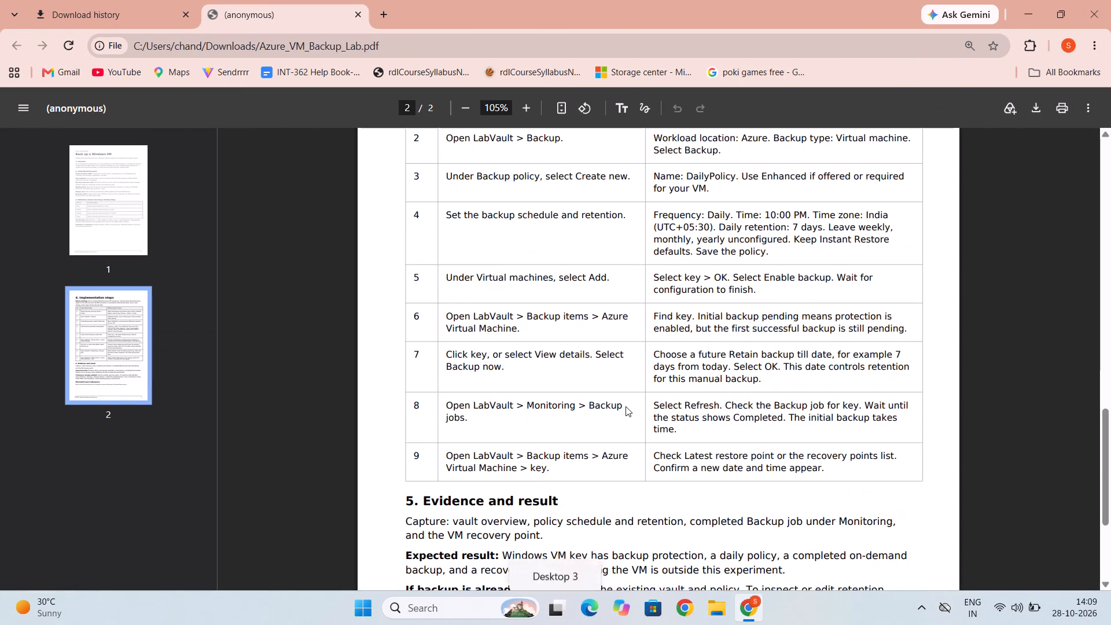
scroll(626, 406, "up", 1)
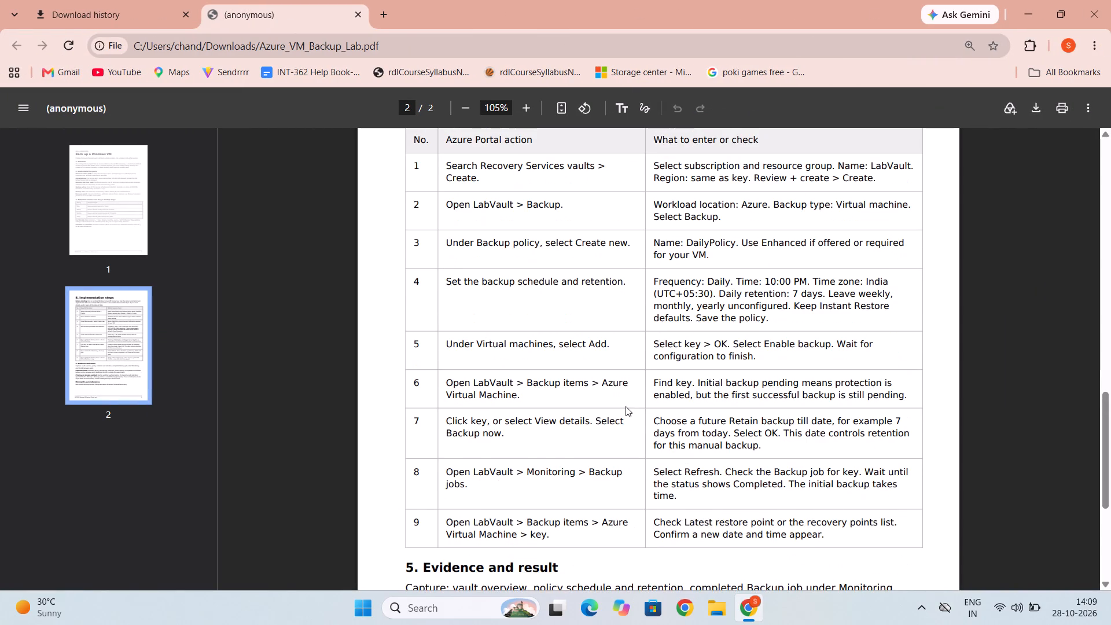
scroll(626, 406, "down", 4)
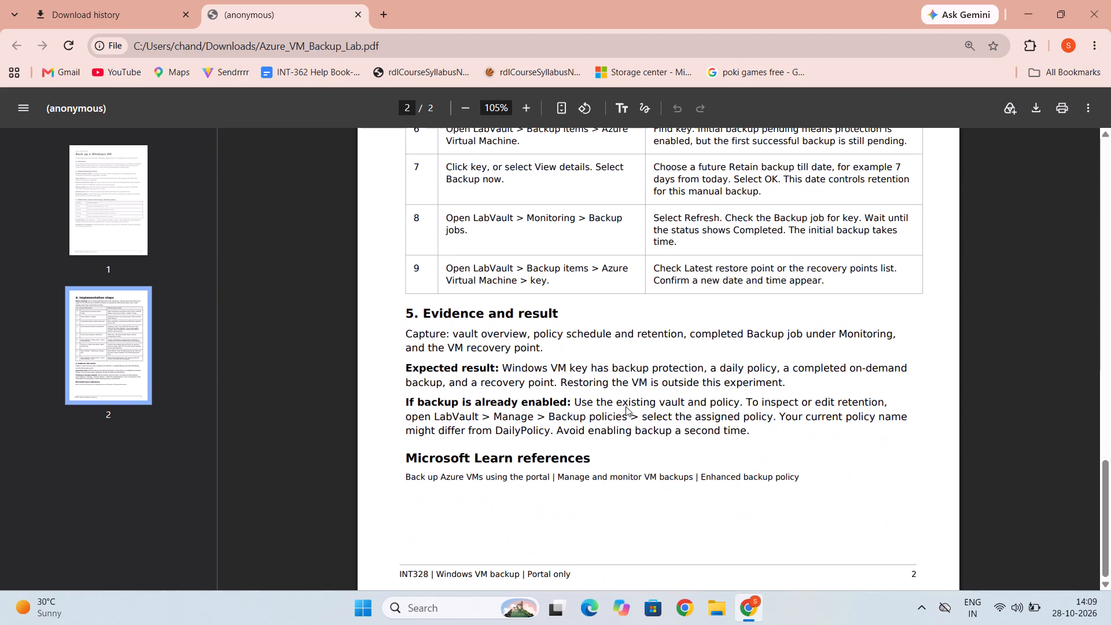
scroll(626, 406, "up", 4)
scroll(626, 406, "down", 1)
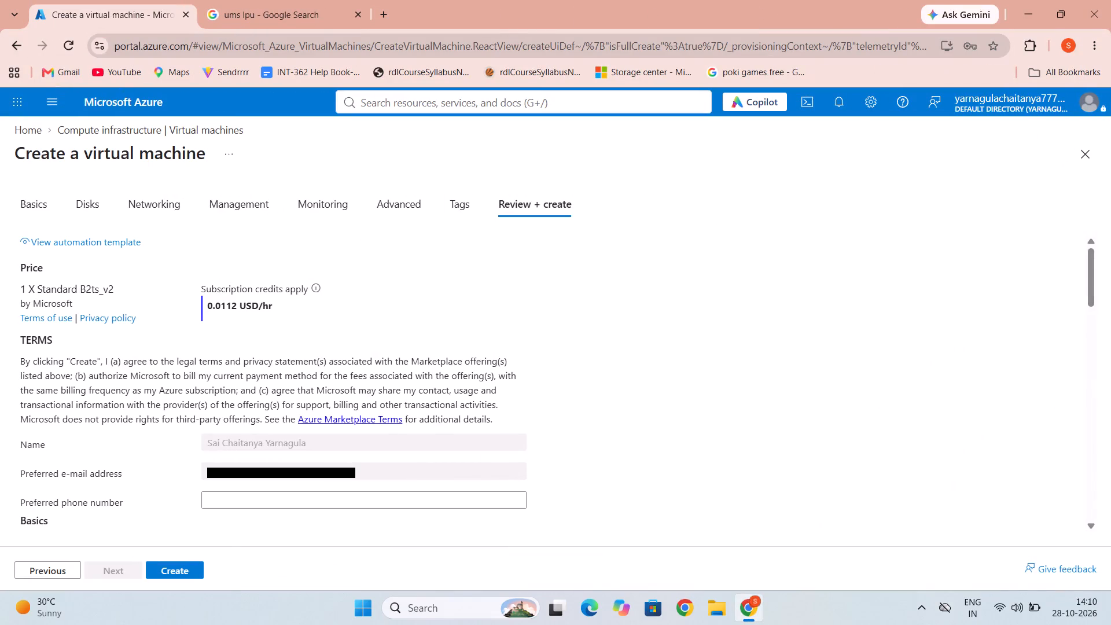
Create the reviewed Backup virtual machine in the LabVault resource group and go to its deployment overview.
left_click(187, 564)
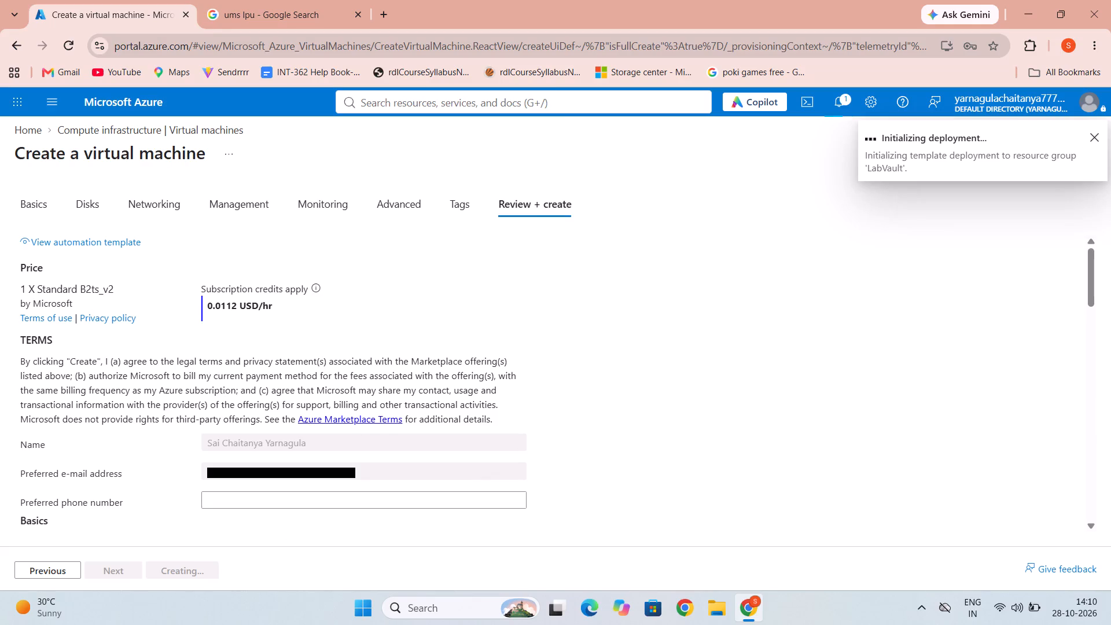
scroll(414, 376, "down", 1)
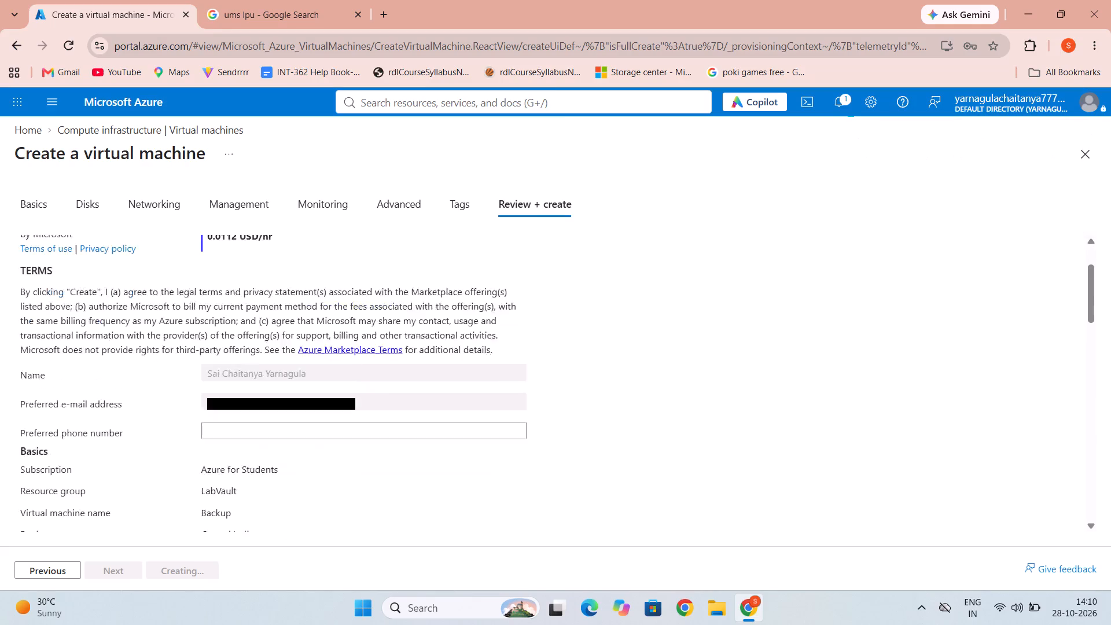
scroll(414, 376, "down", 1)
left_click_drag(529, 394, 709, 308)
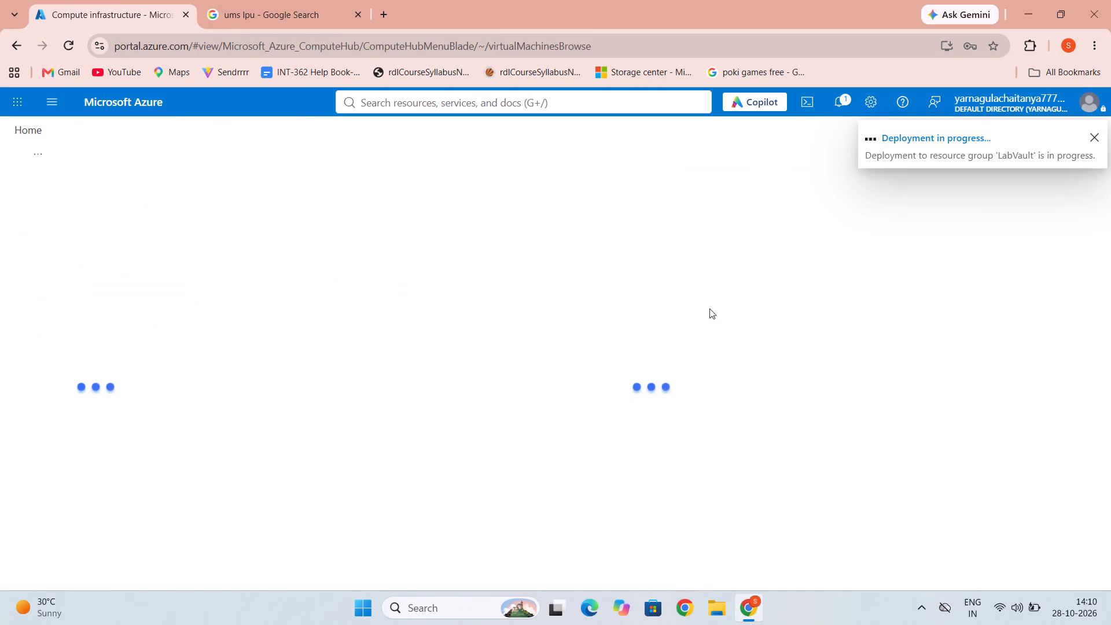
left_click_drag(709, 308, 773, 306)
left_click(936, 156)
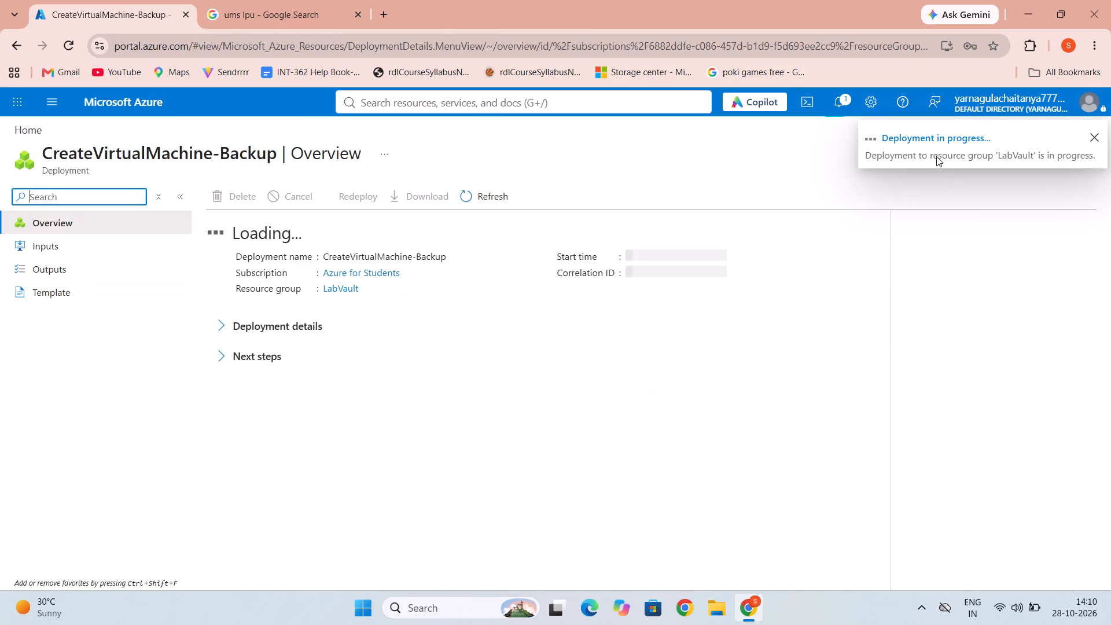
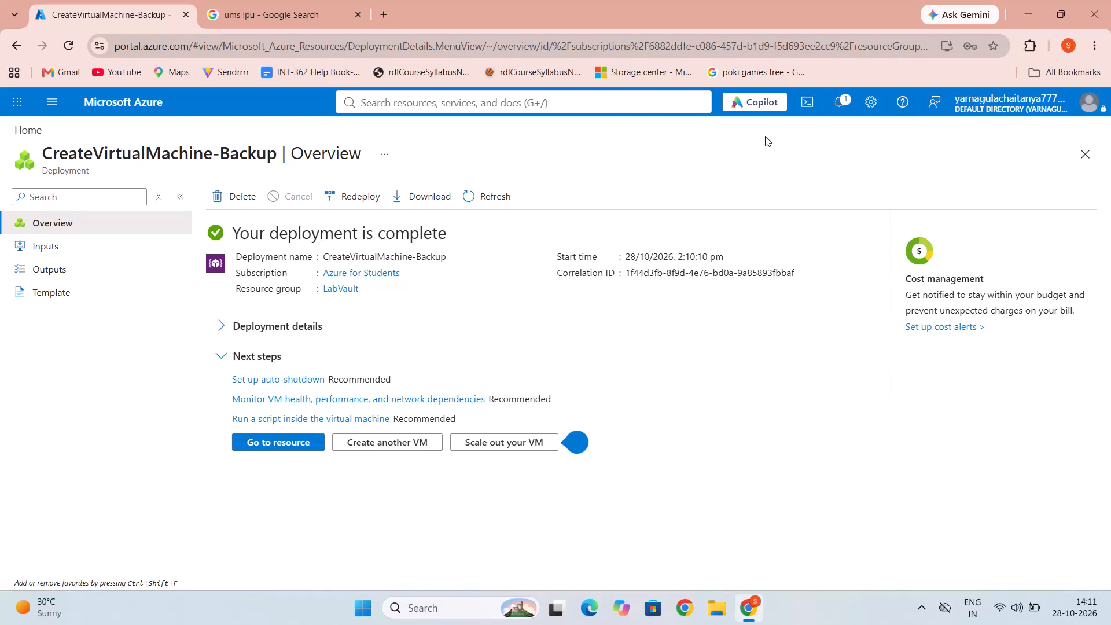
Search the portal for recovery, go to Recovery Services vaults and start creating a new vault.
left_click(608, 102)
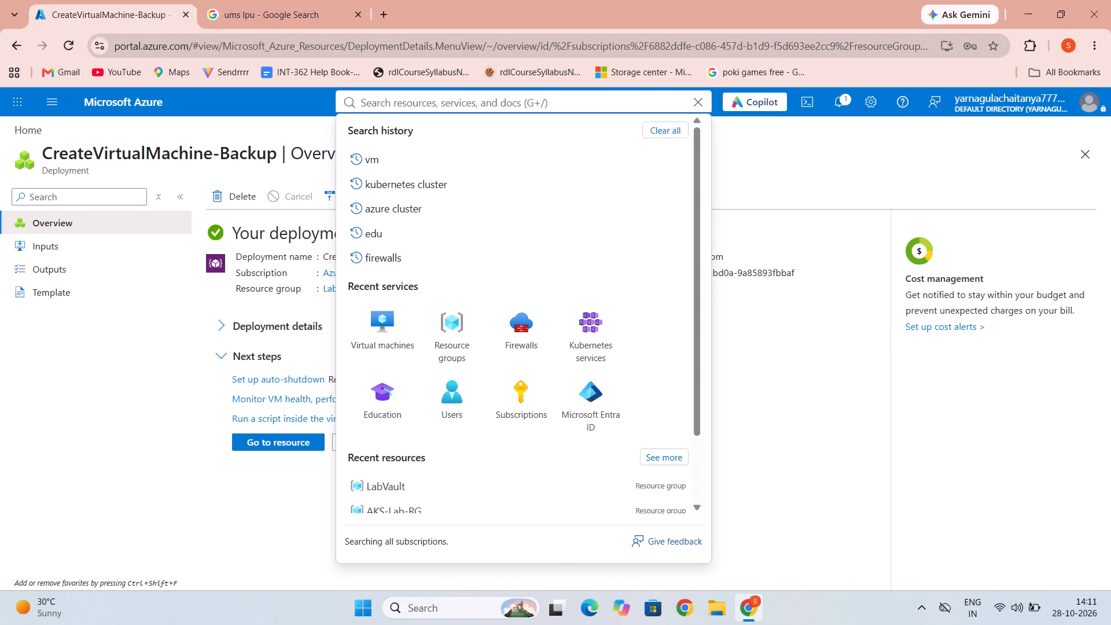
type("rec")
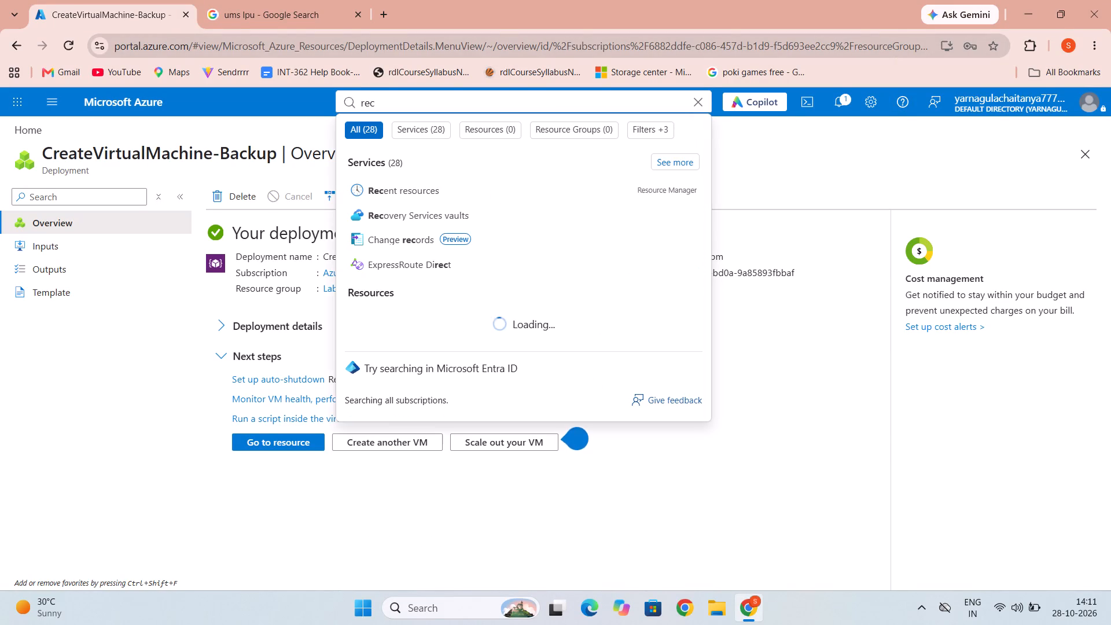
key("o")
type("very")
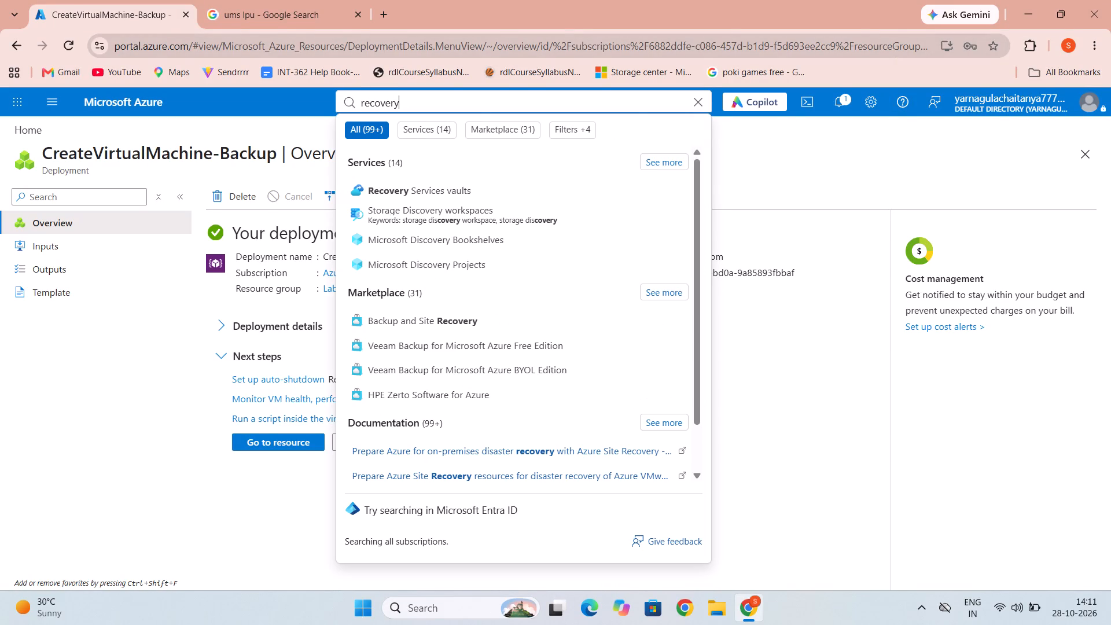
left_click(429, 182)
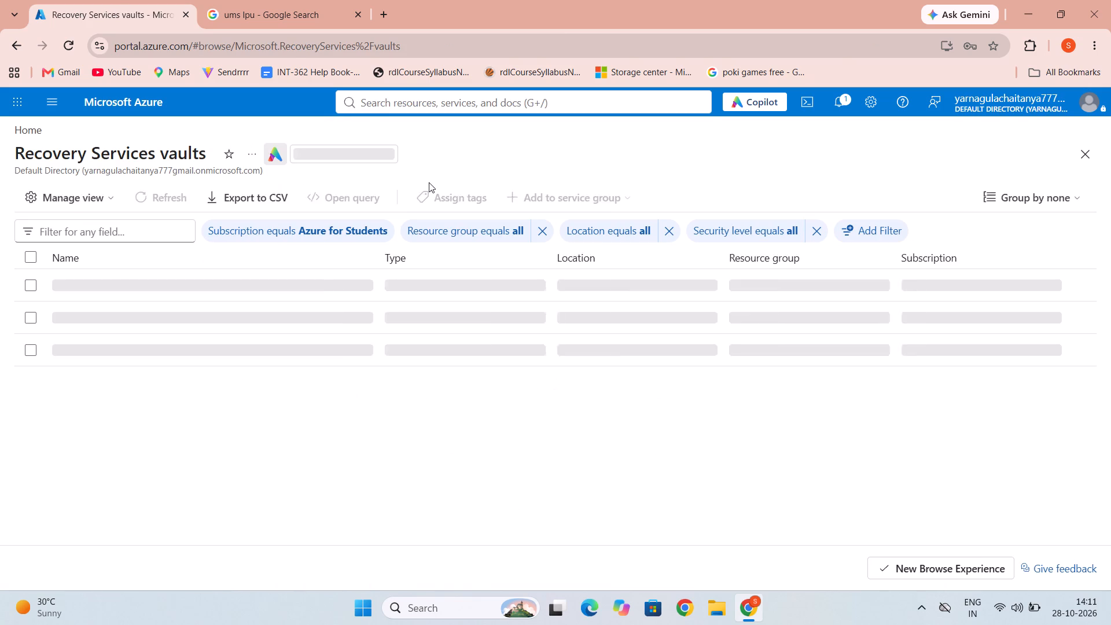
left_click(45, 198)
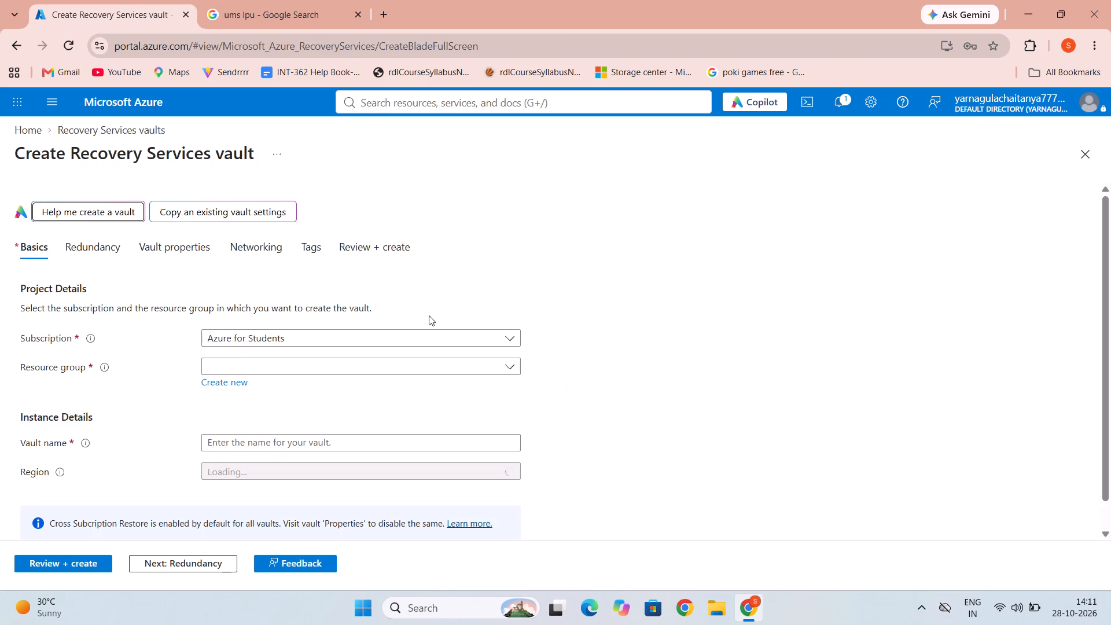
Assign the new Recovery Services vault to the existing LabVault resource group.
scroll(236, 355, "down", 1)
left_click(299, 331)
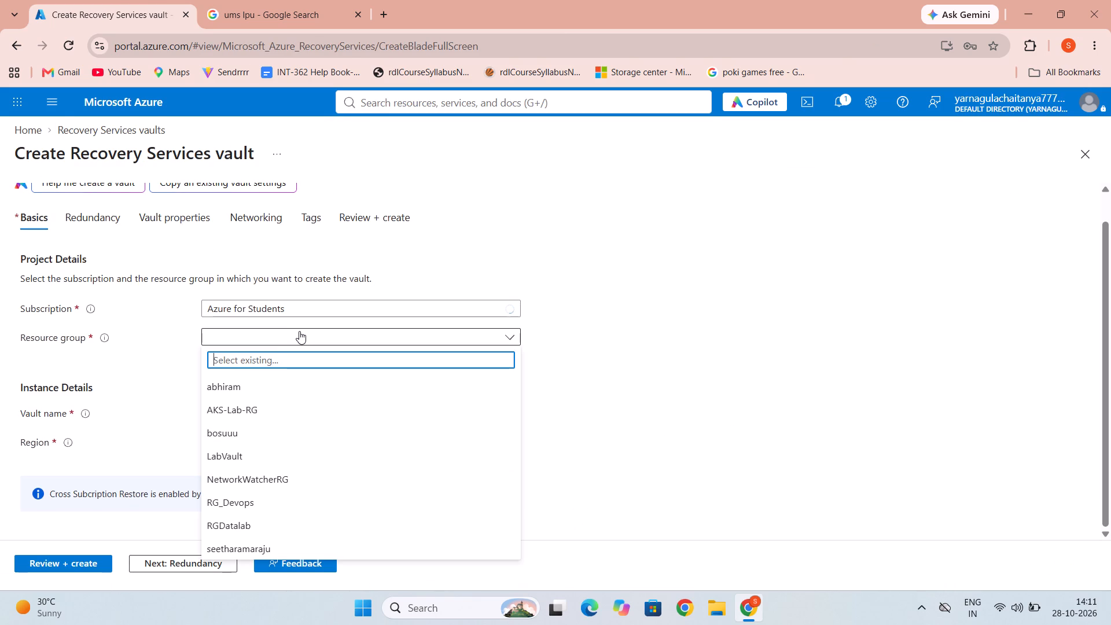
left_click(223, 454)
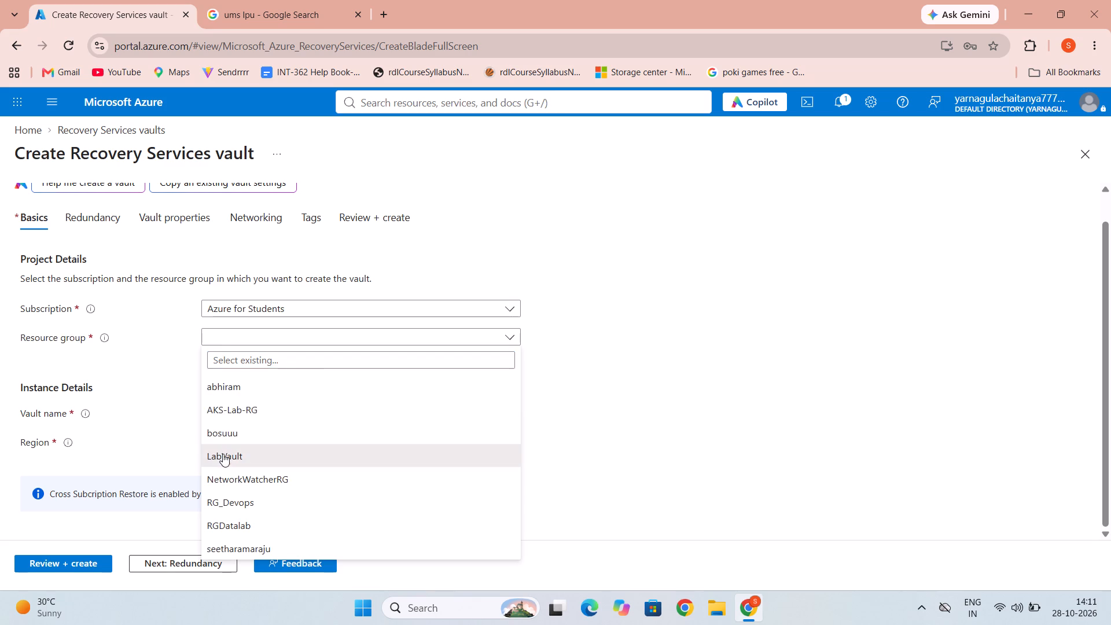
scroll(223, 454, "down", 1)
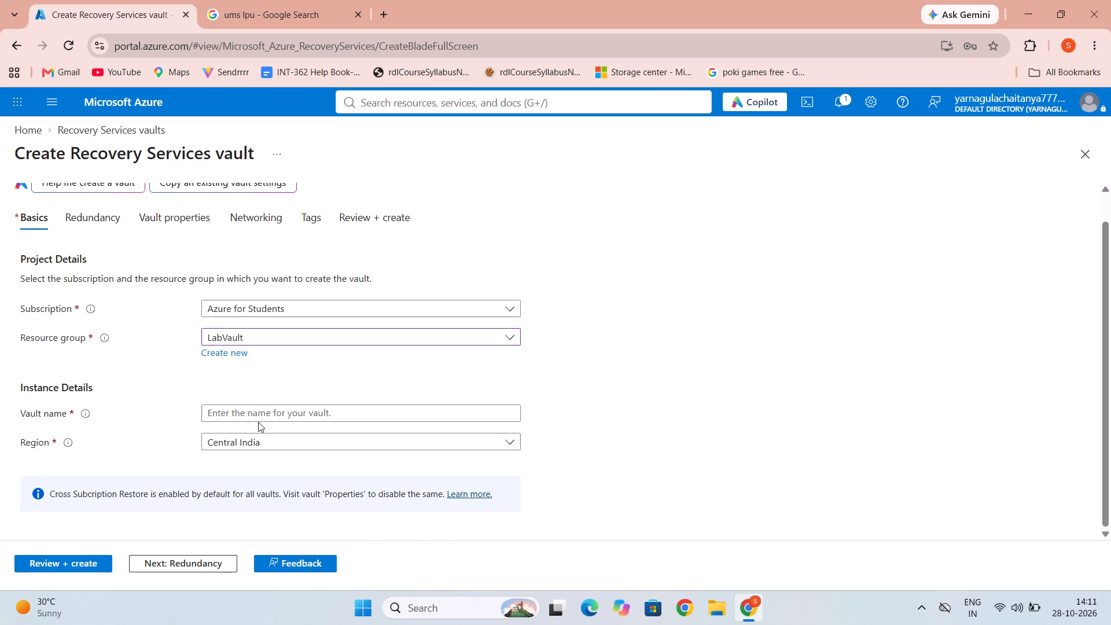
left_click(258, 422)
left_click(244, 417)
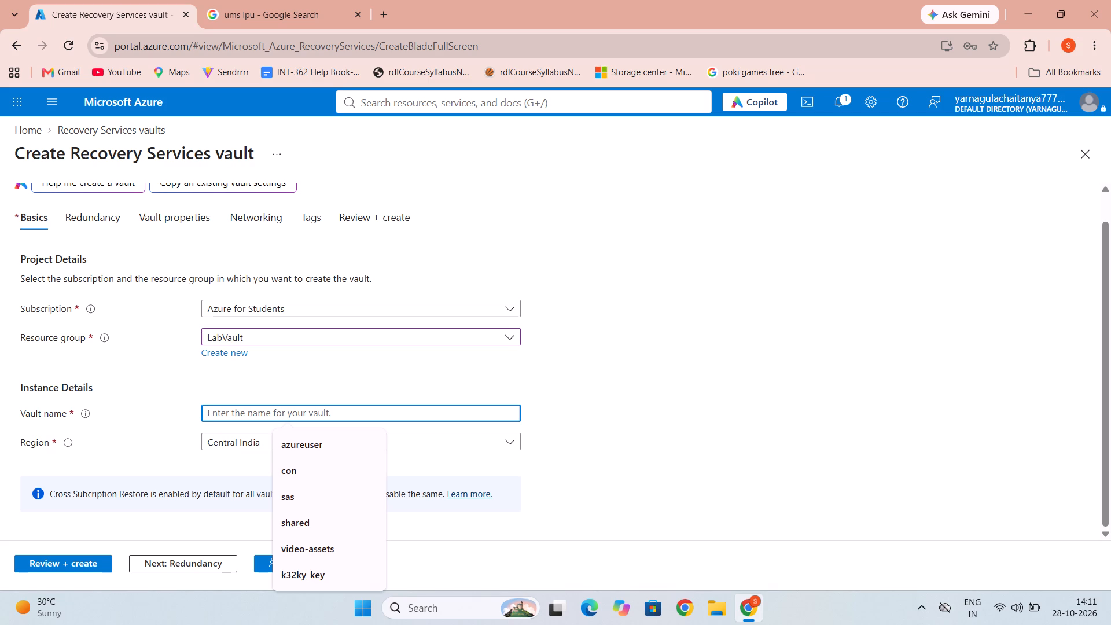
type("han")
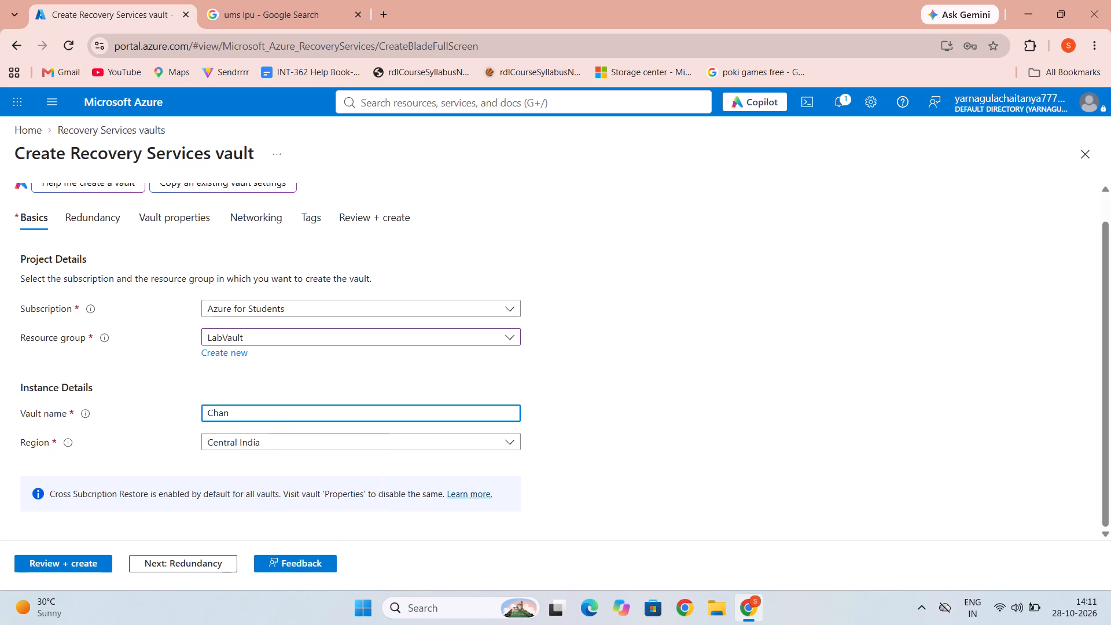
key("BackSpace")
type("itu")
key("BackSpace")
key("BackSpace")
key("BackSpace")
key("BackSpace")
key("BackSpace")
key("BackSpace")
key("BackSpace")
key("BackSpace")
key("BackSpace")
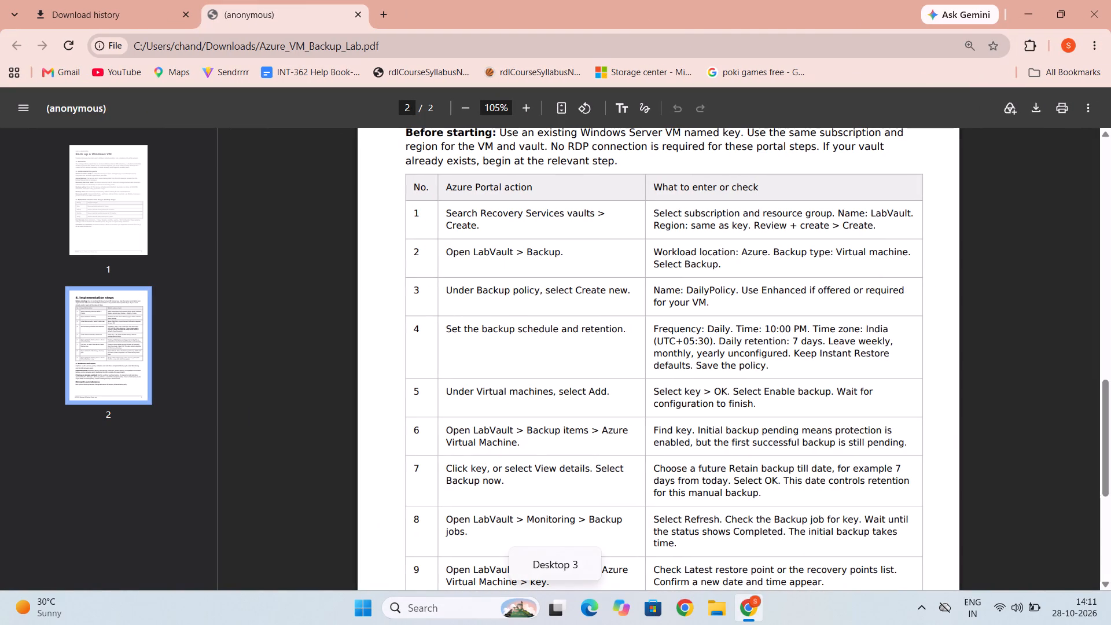
Copy the vault name from step 1 of the lab PDF and name the new vault LabVault, without a leading space.
left_click_drag(869, 213, 910, 212)
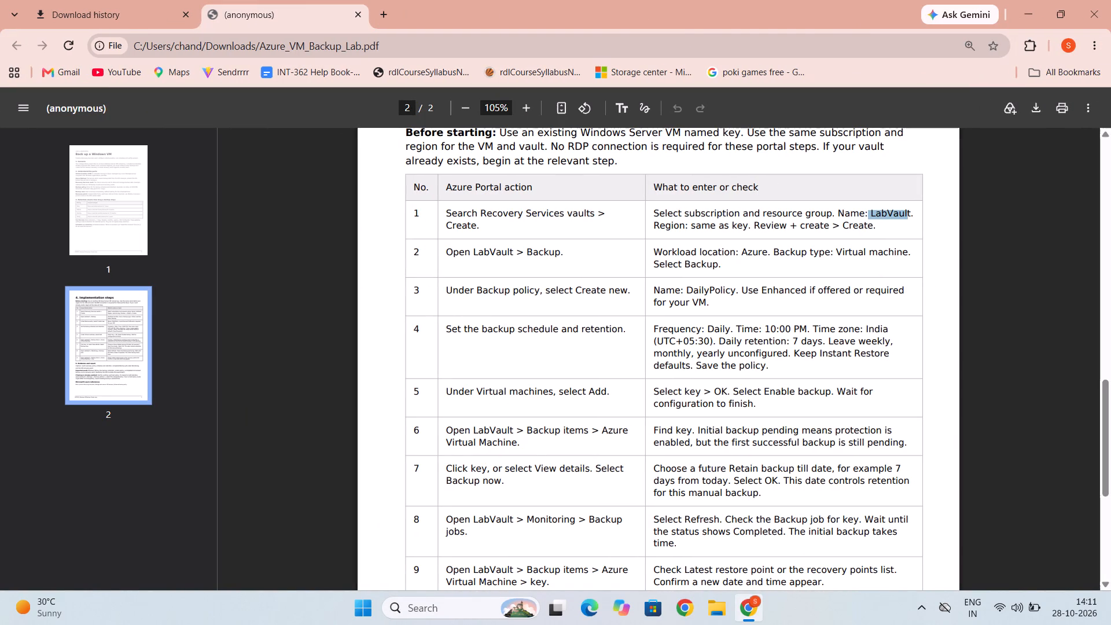
key("ctrl+v")
key("ctrl+c")
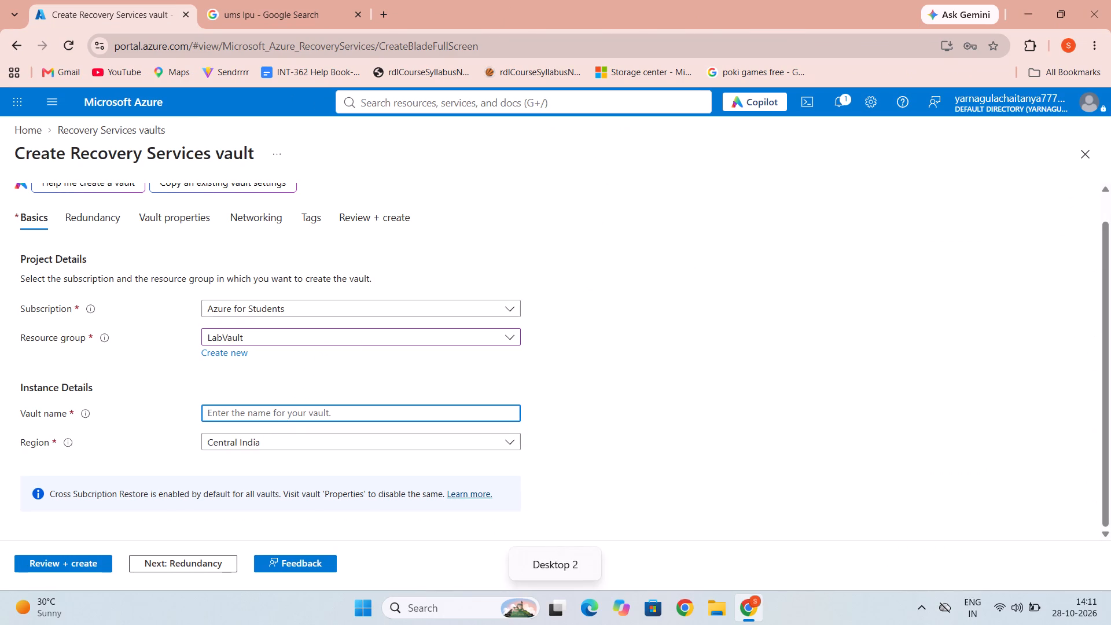
key("ctrl+v")
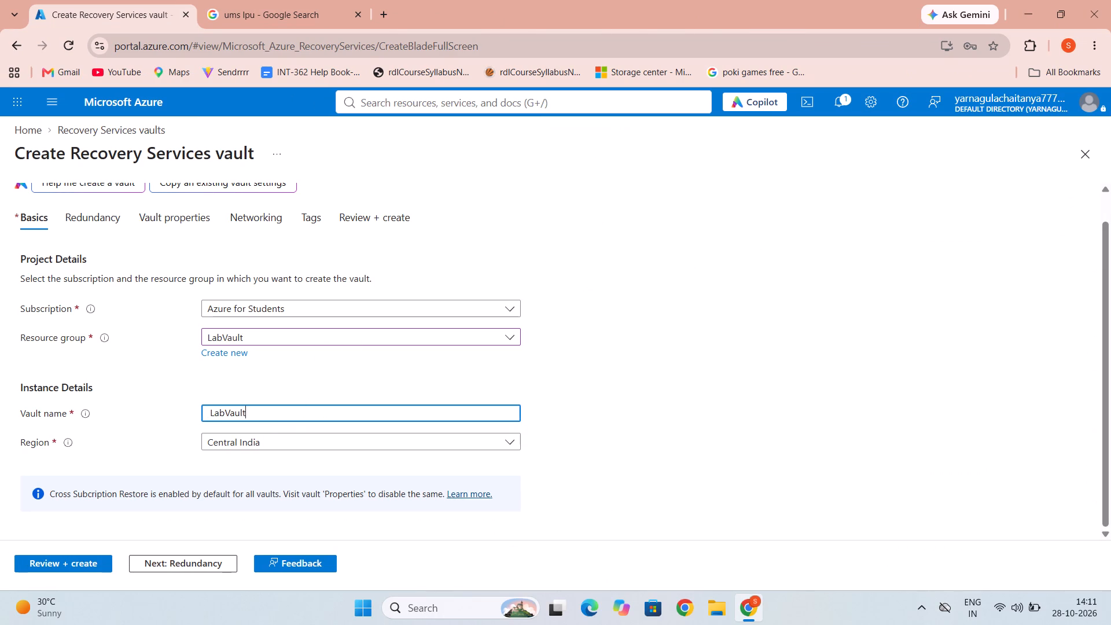
left_click(212, 416)
key("BackSpace")
Review the LabVault vault configuration and submit it for creation.
scroll(302, 451, "down", 2)
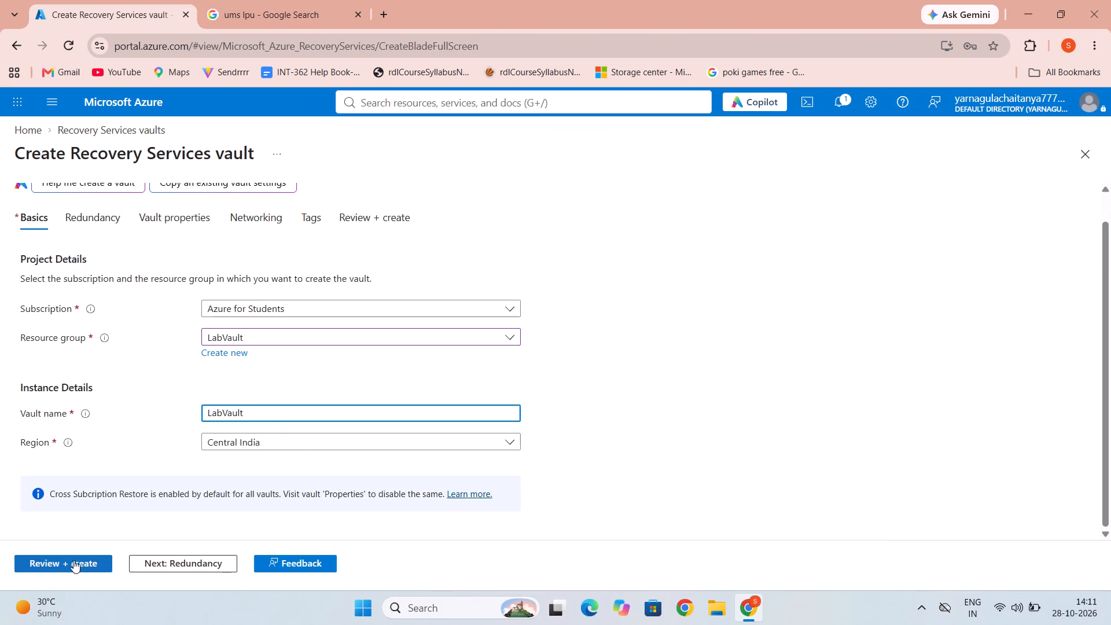
left_click(73, 560)
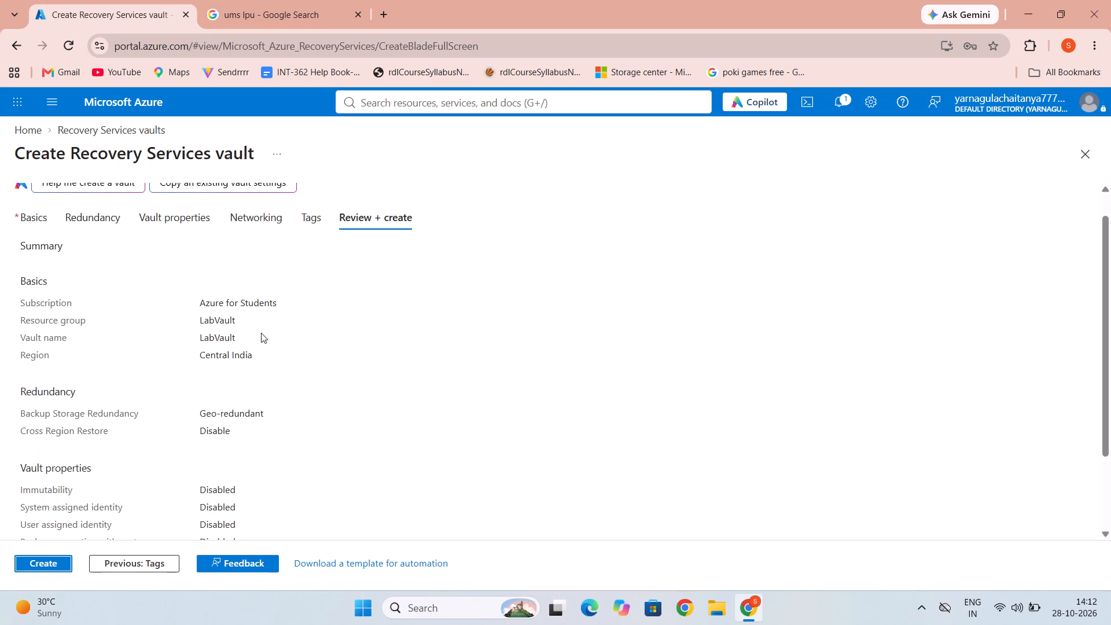
left_click(30, 566)
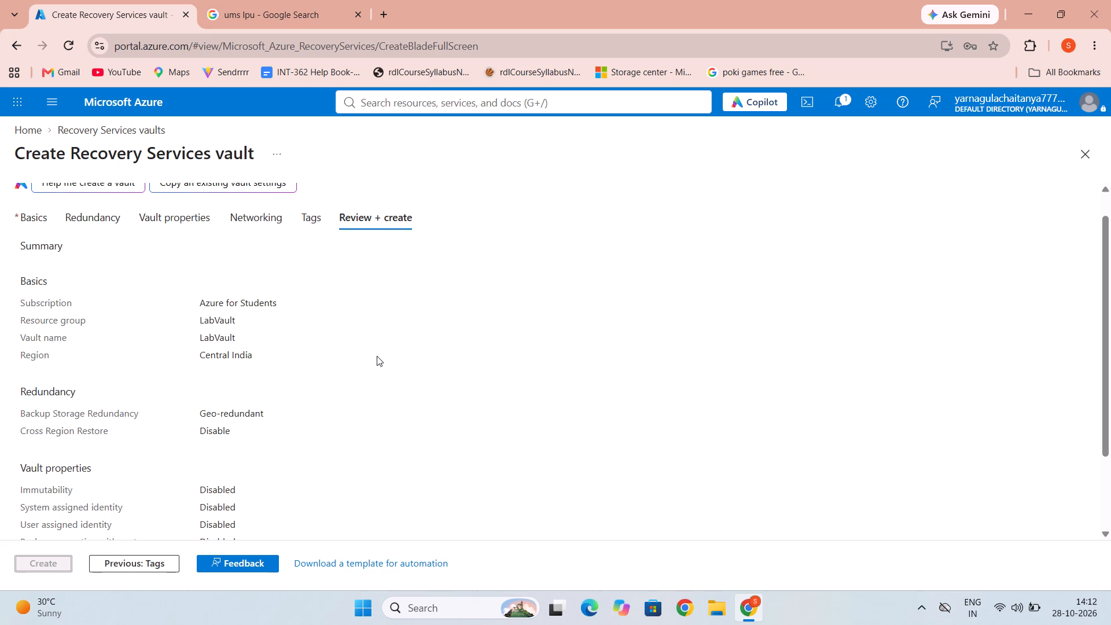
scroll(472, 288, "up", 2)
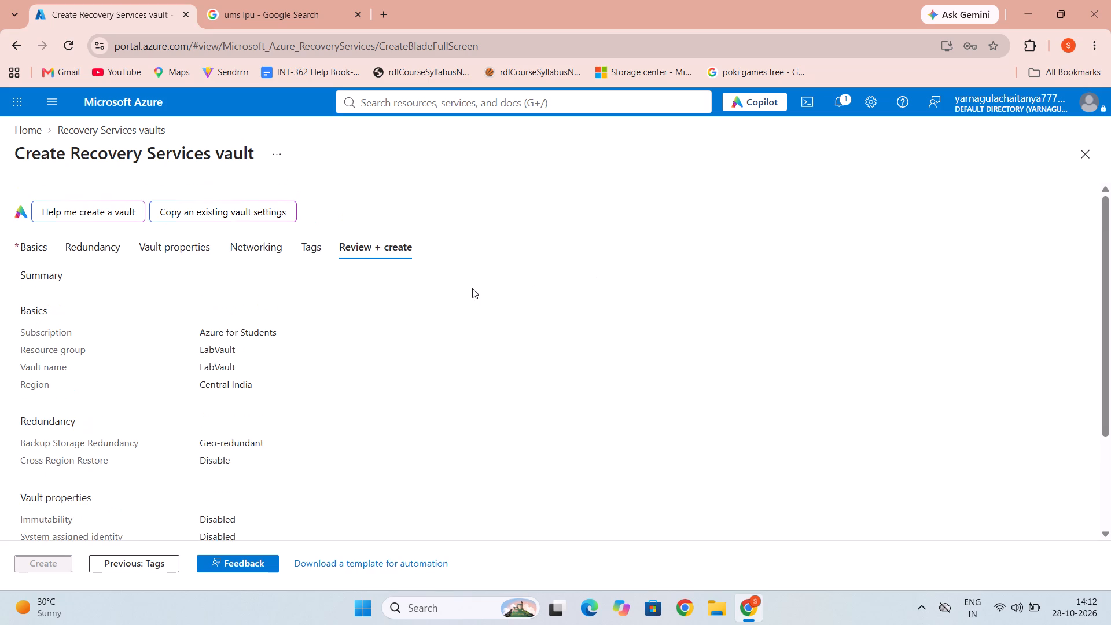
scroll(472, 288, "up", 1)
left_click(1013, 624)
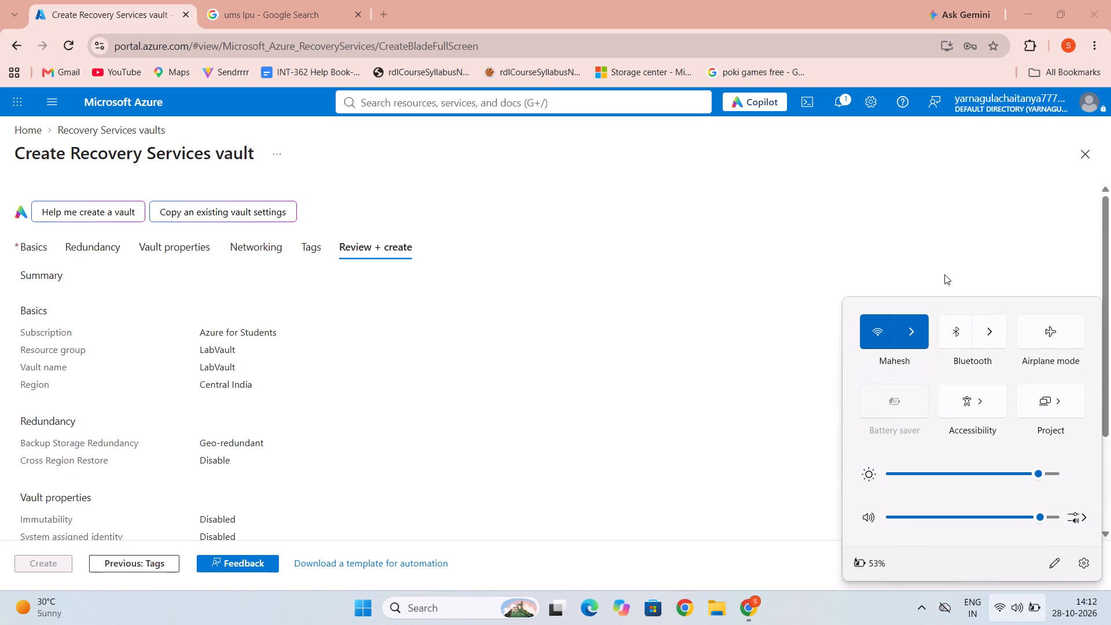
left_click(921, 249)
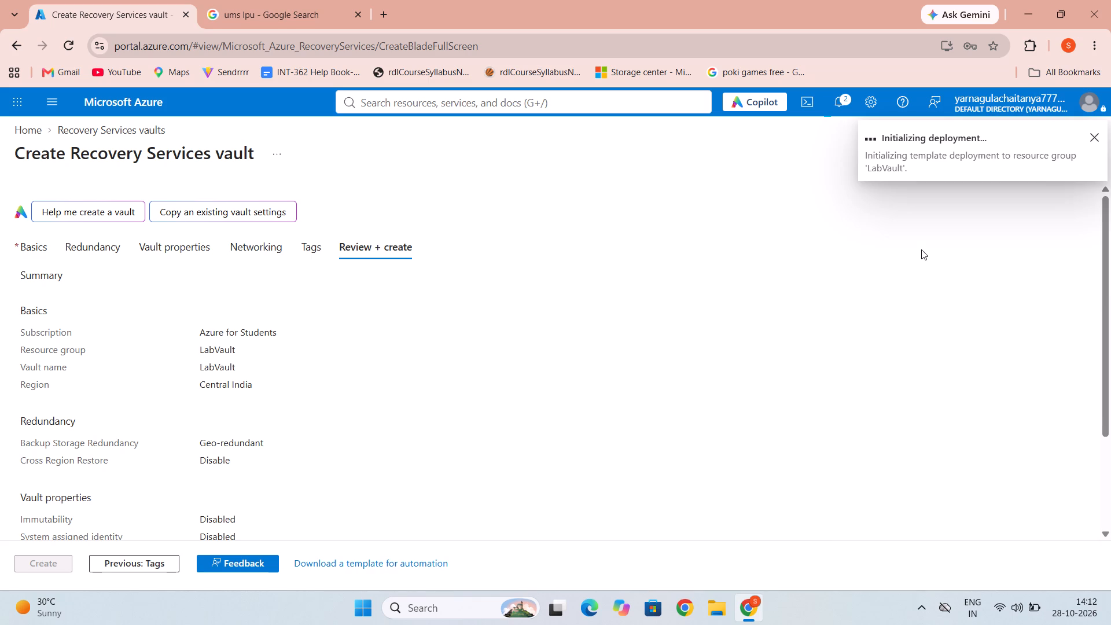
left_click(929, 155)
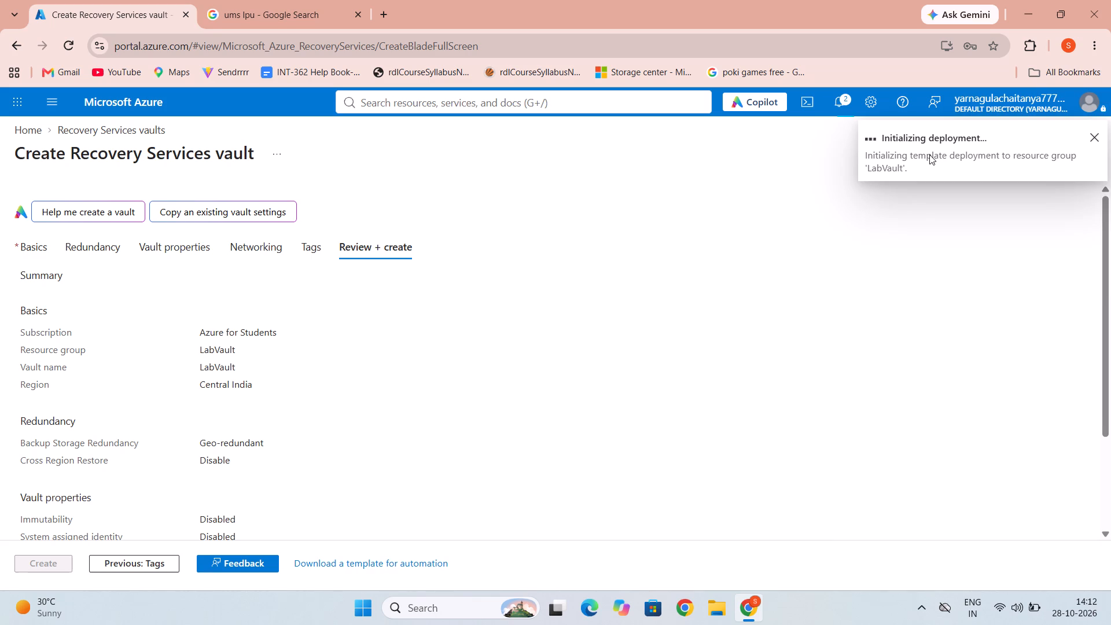